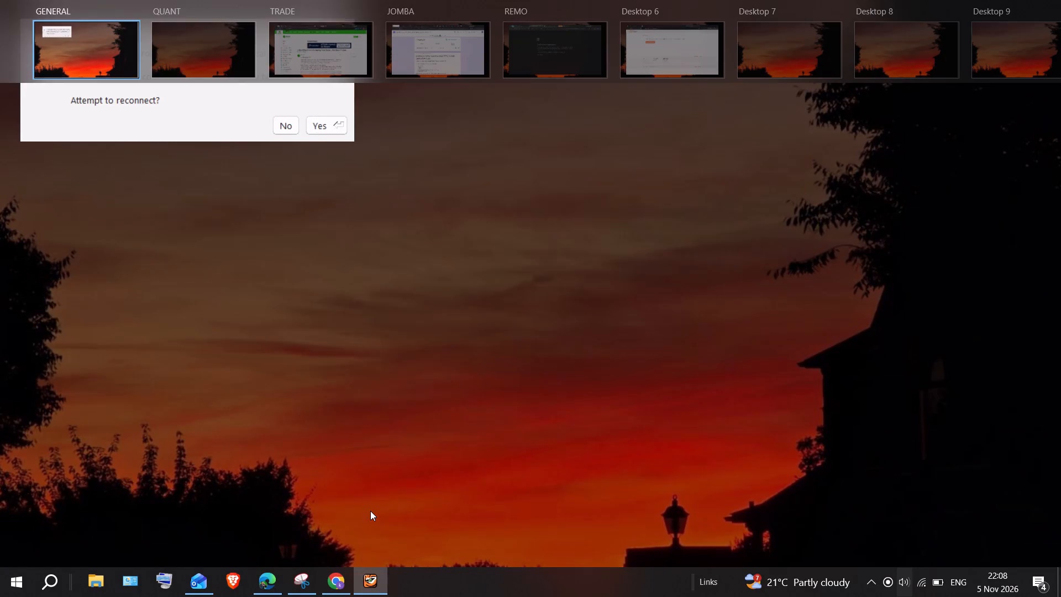
Switch to the QUANT desktop and open the Challenge - Kenya competition page on WorldQuant BRAIN in Chrome.
click(196, 33)
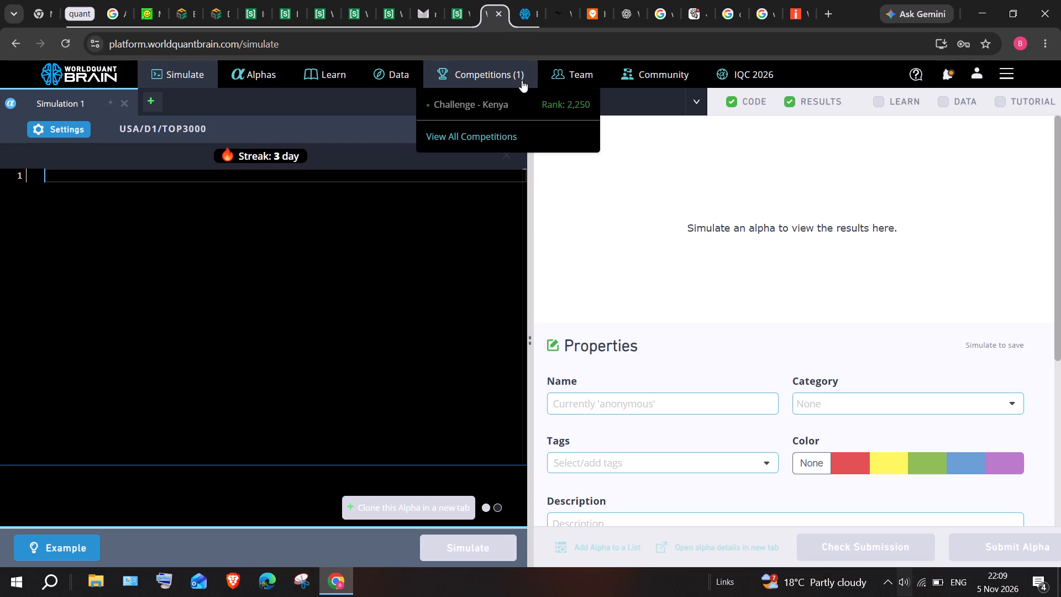
click(517, 105)
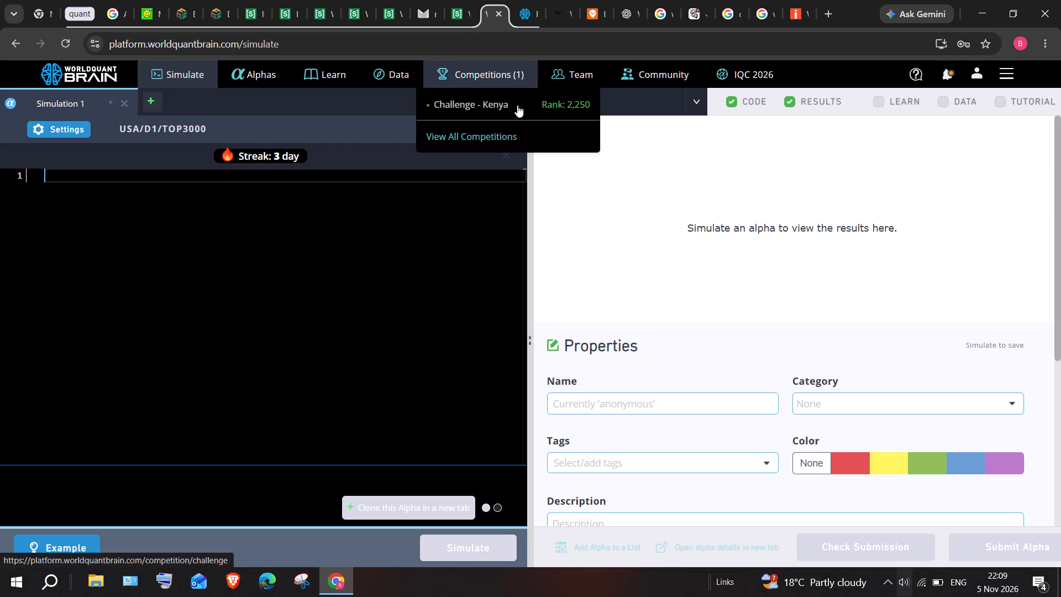
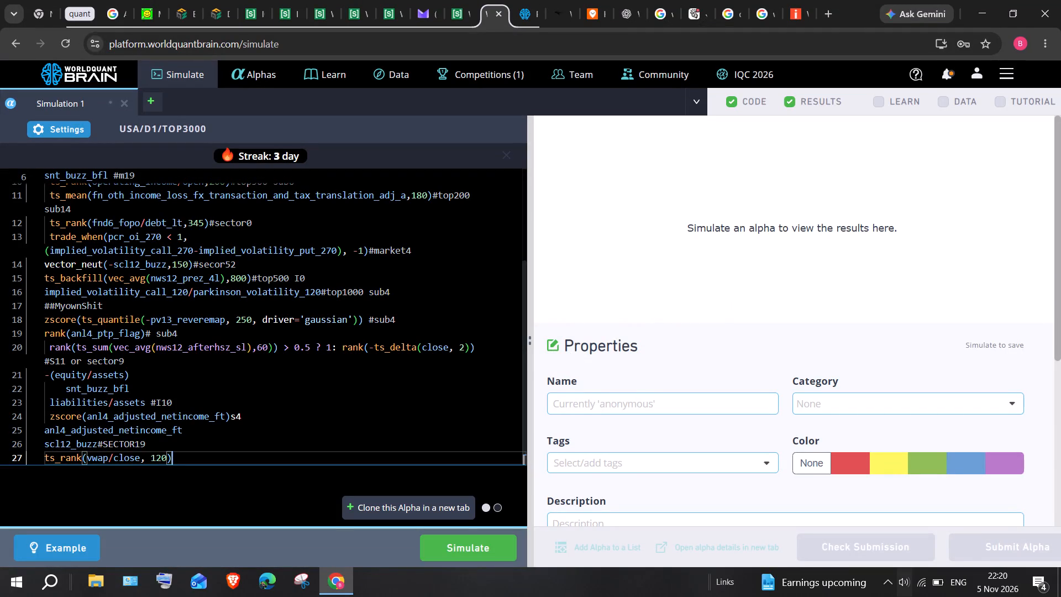
Delete the last six lines of the Simulation 1 code, from snt_buzz_bfl through ts_rank(vwap/close, 120).
drag(178, 455, 88, 397)
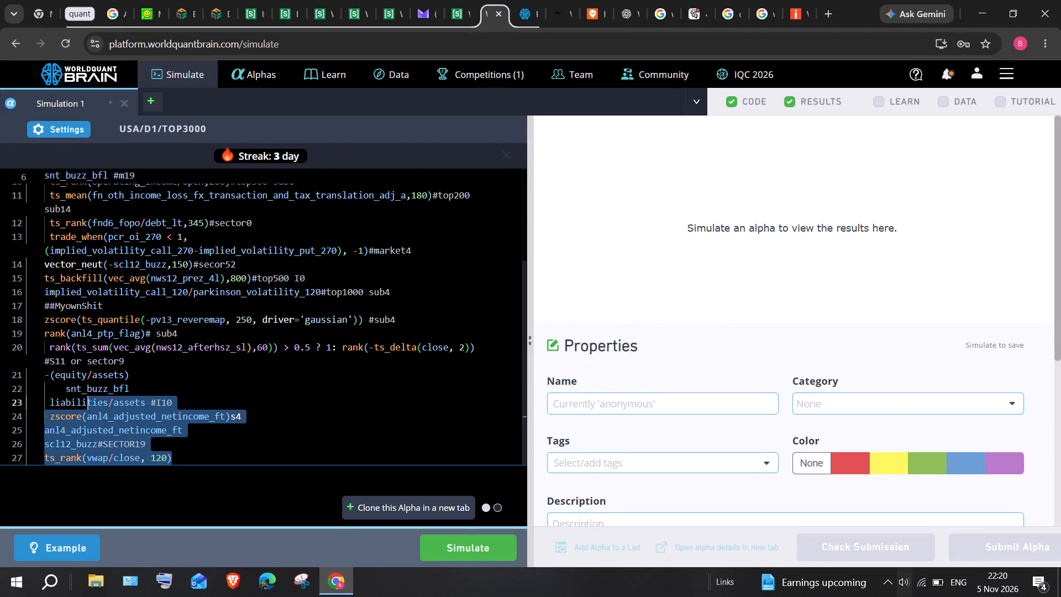
drag(88, 397, 69, 389)
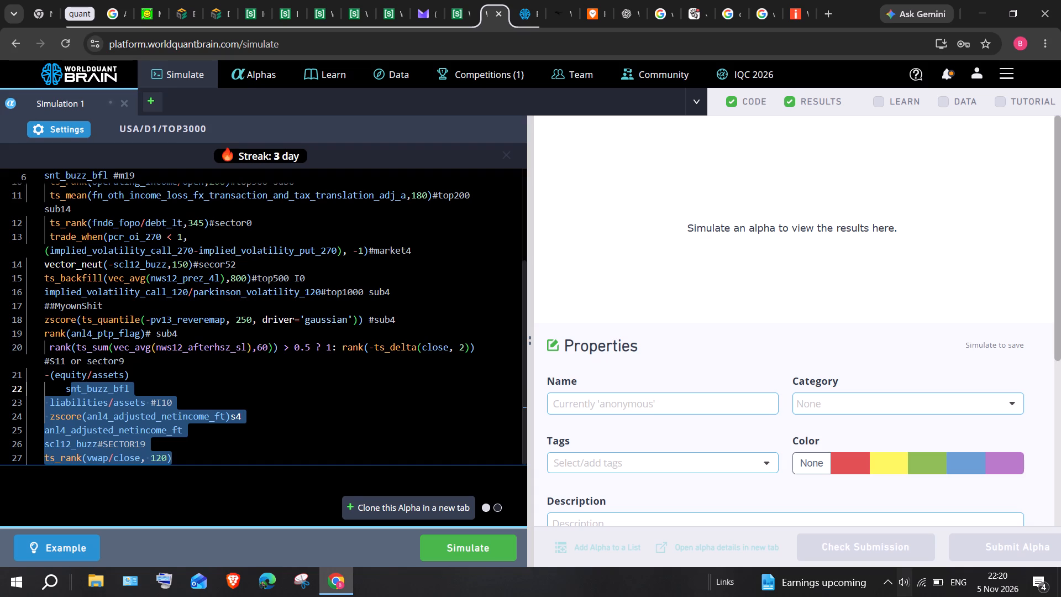
drag(69, 389, 66, 389)
key(BackSpace)
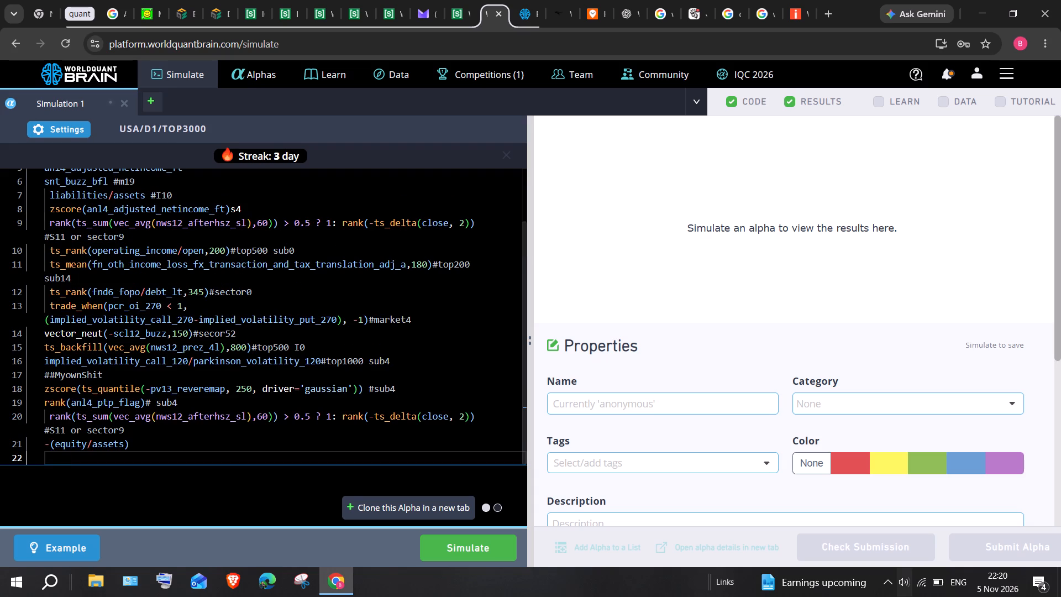
Move the last expression, -(equity/assets), out of Simulation 1 into a new simulation and run it.
drag(132, 448, 45, 448)
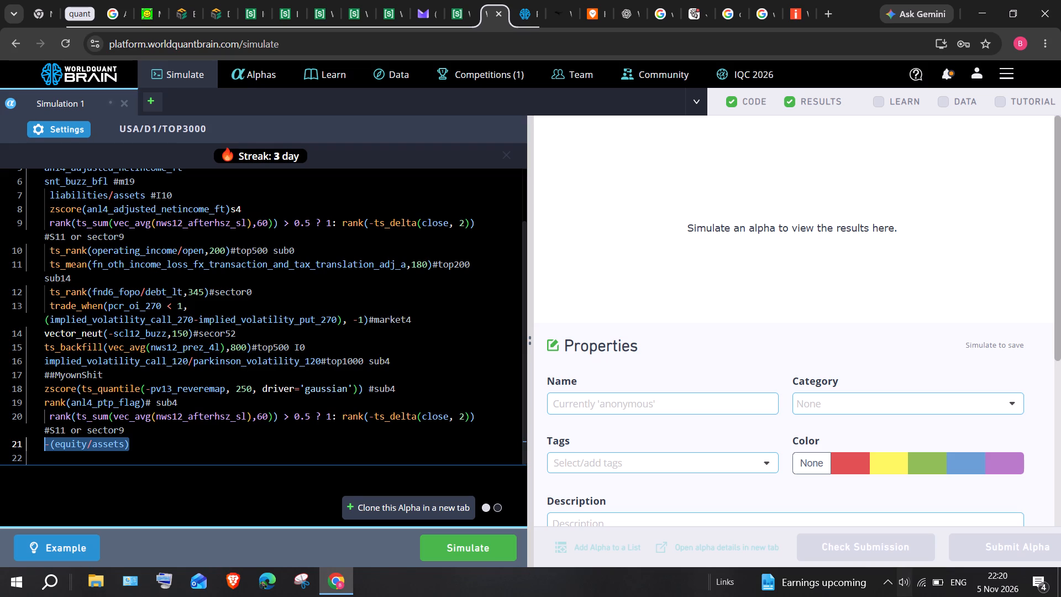
key(ctrl+x)
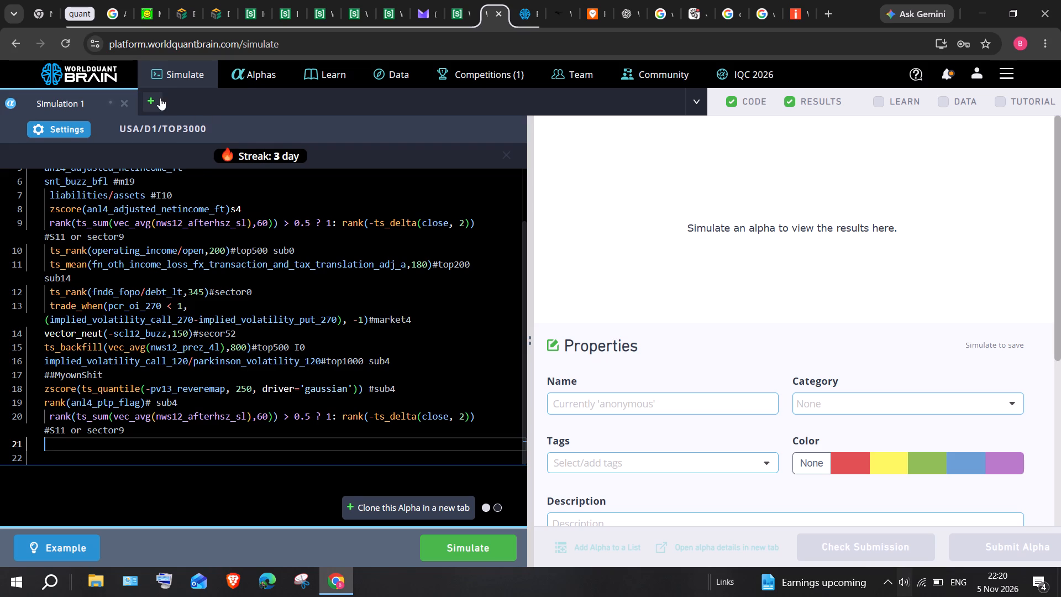
click(146, 107)
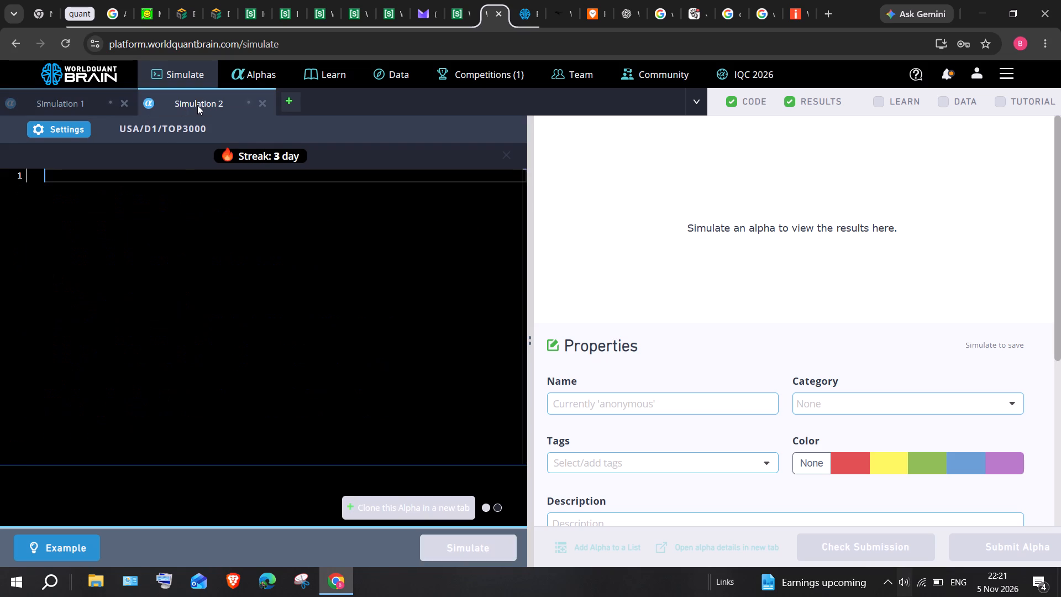
key(ctrl+v)
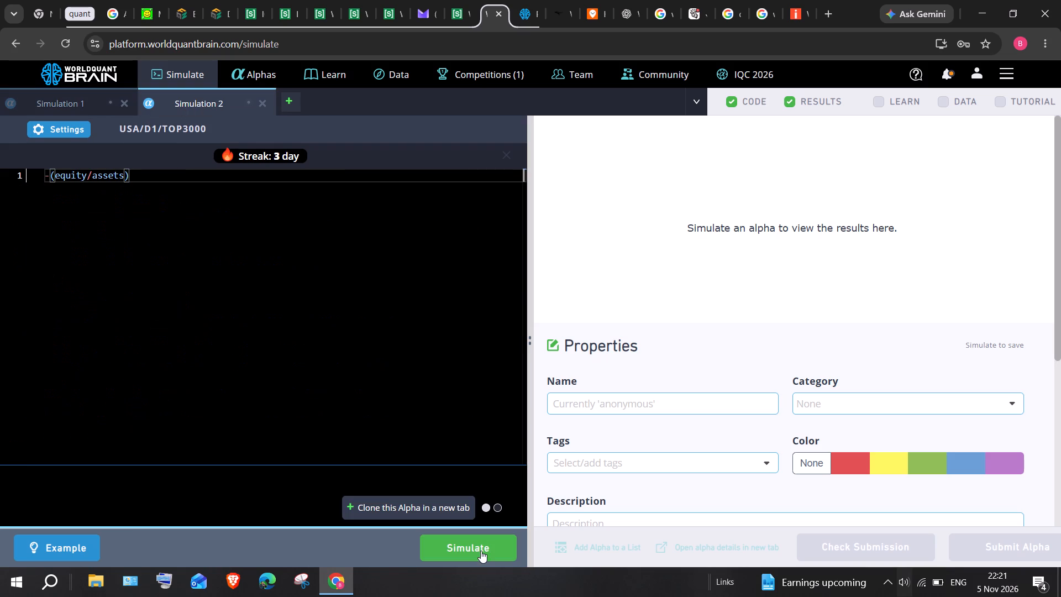
click(480, 551)
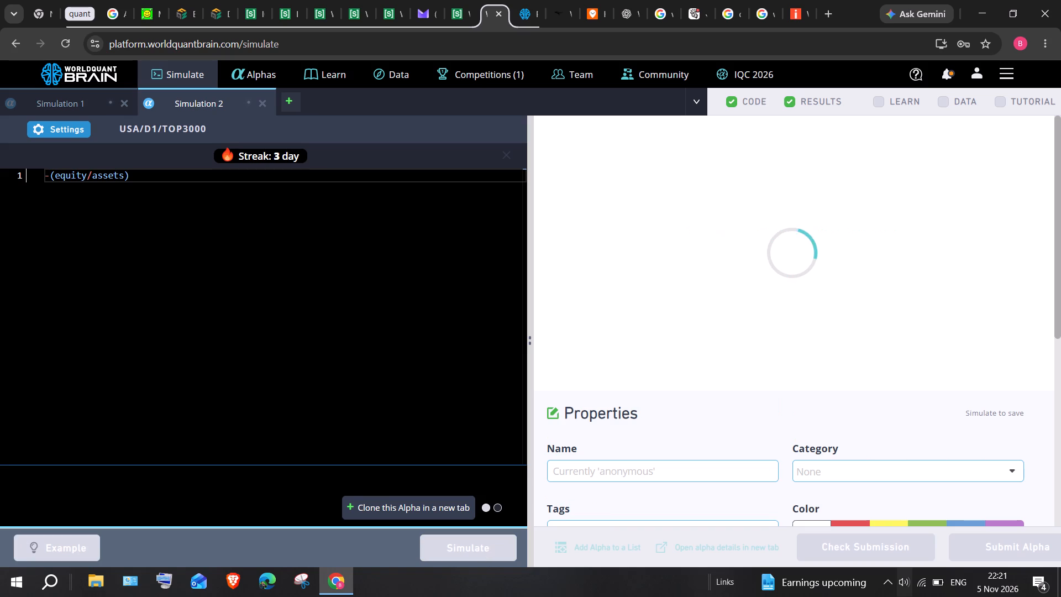
Move the last rank(ts_sum(vec_avg(nws12_afterhsz_sl),60)) expression with its #S11 or sector9 comment from Simulation 1 into another new simulation.
click(75, 108)
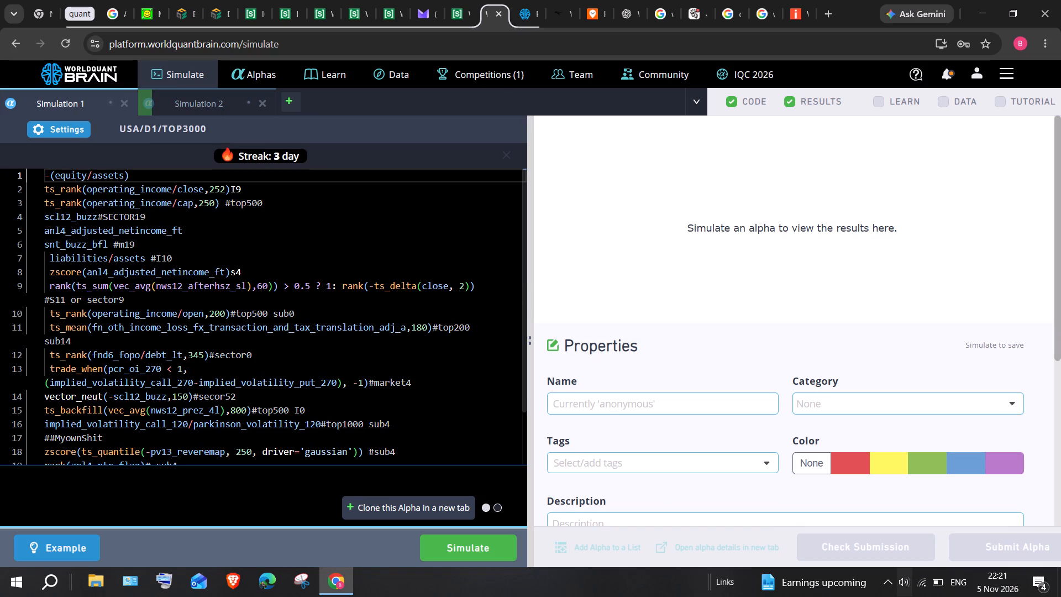
scroll(128, 404, down, 3)
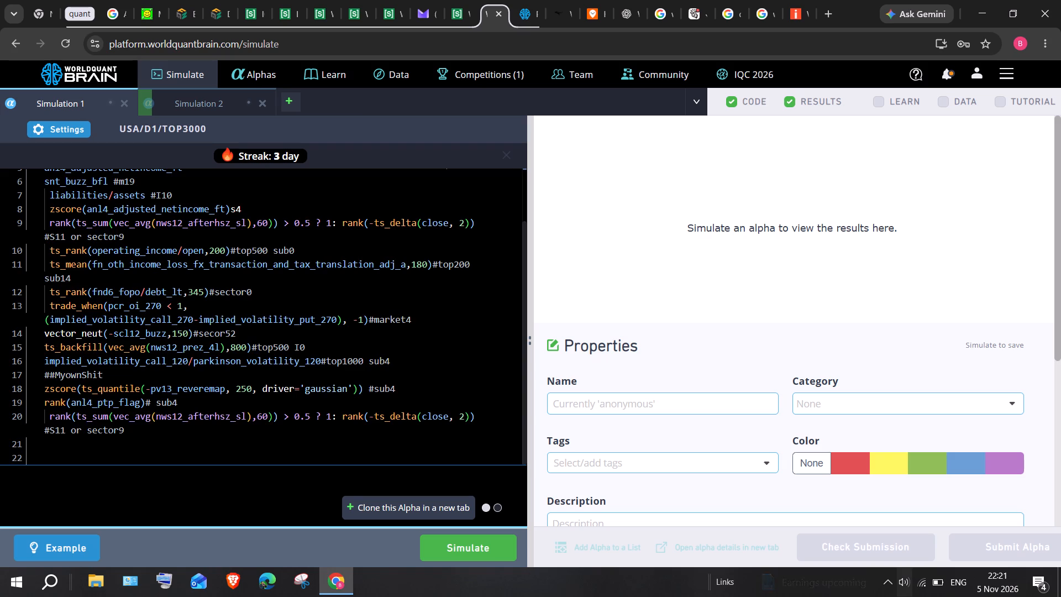
scroll(128, 404, up, 4)
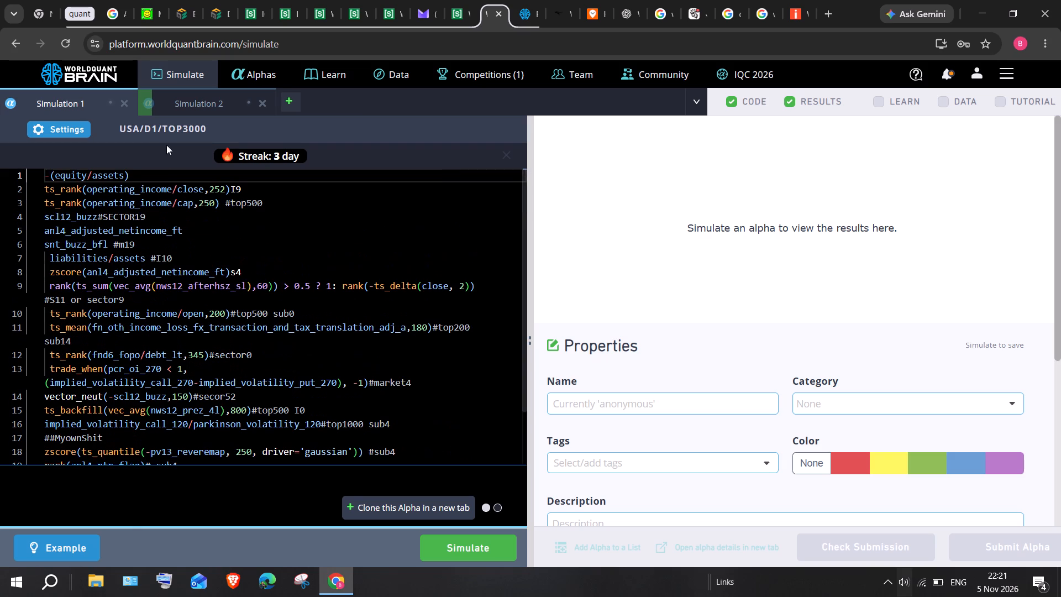
click(174, 98)
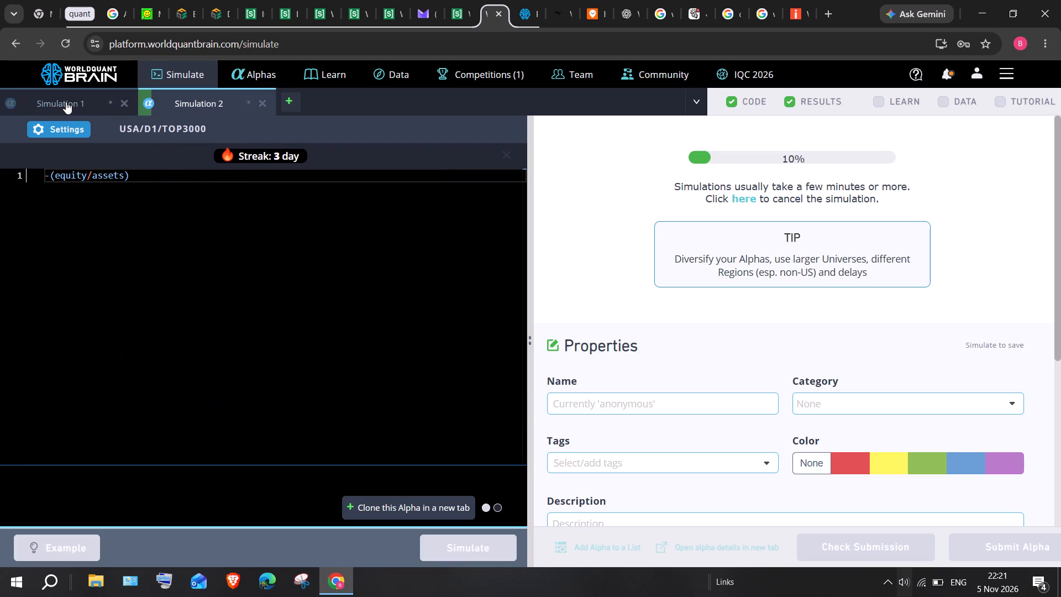
click(66, 102)
scroll(166, 232, down, 1)
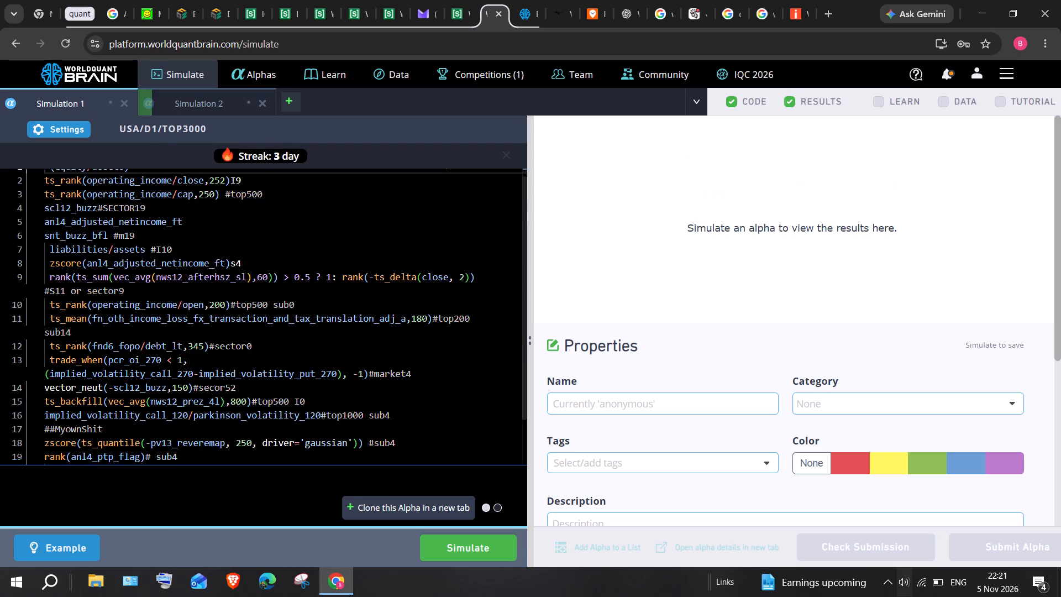
scroll(166, 232, down, 2)
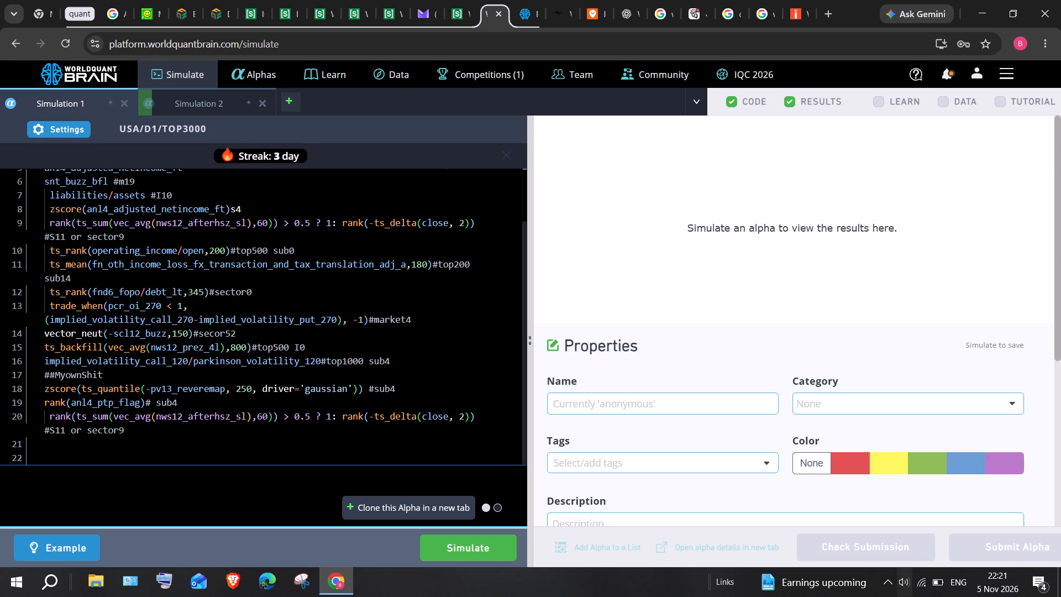
drag(128, 440, 127, 438)
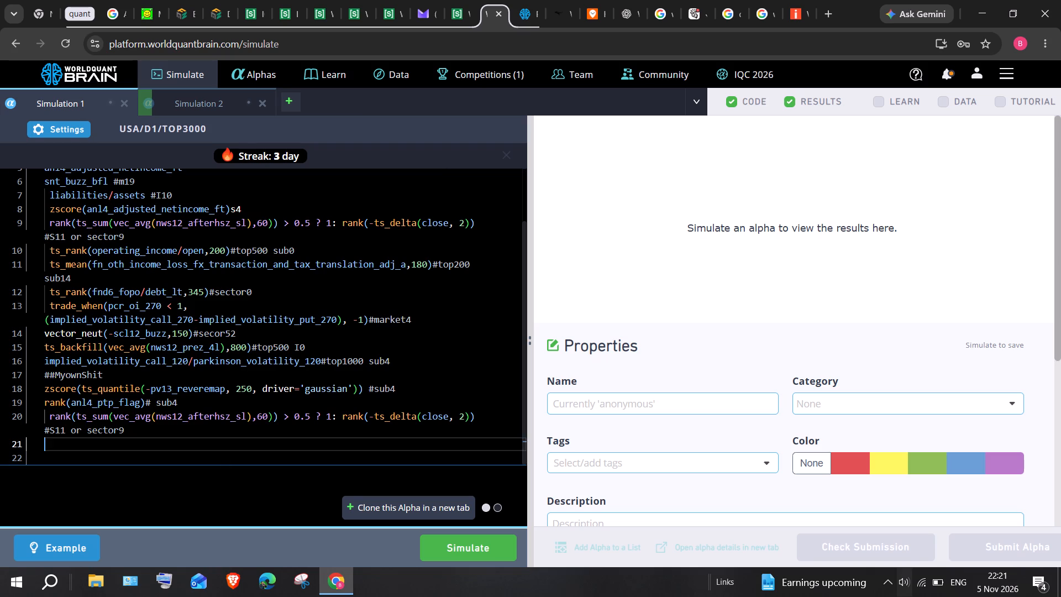
drag(127, 438, 40, 417)
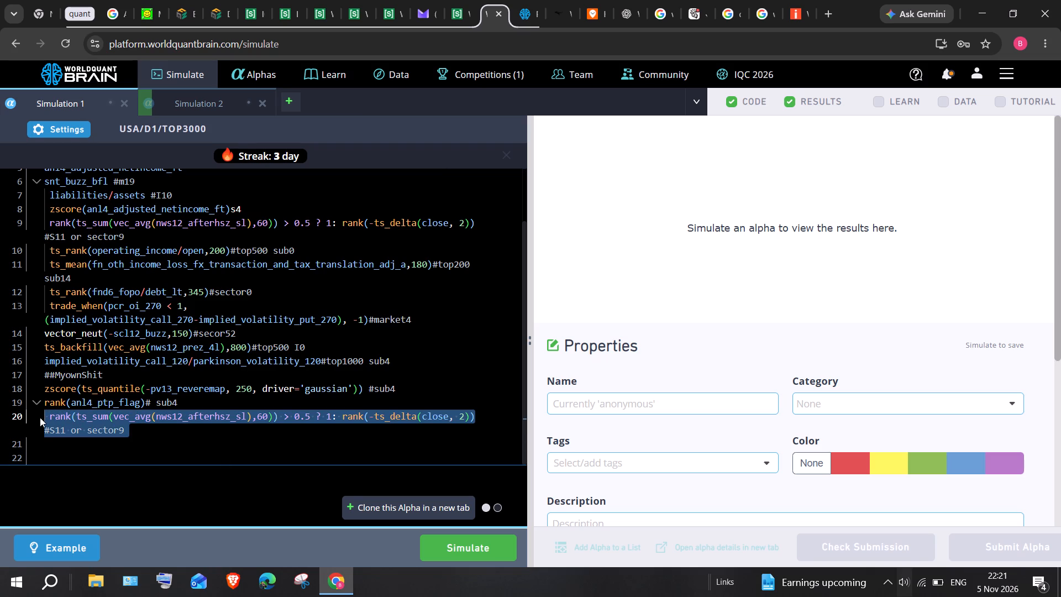
key(ctrl+x)
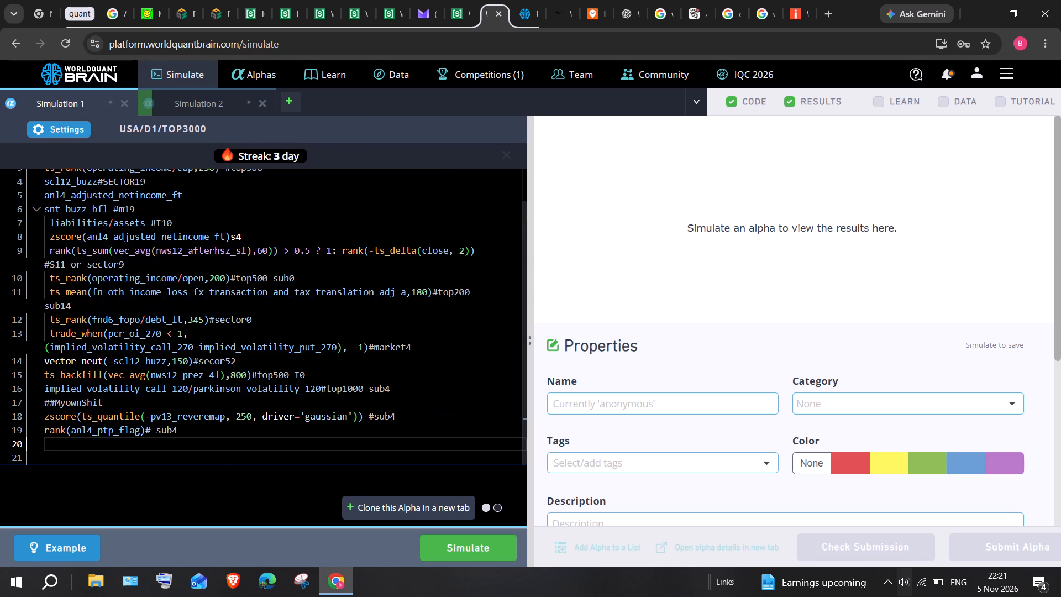
click(288, 99)
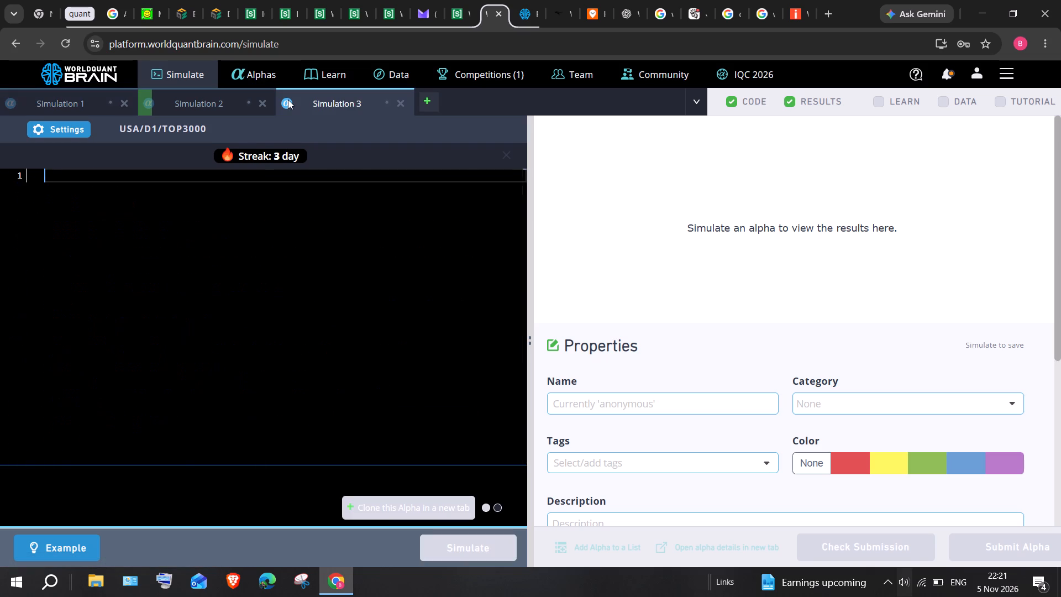
key(ctrl+v)
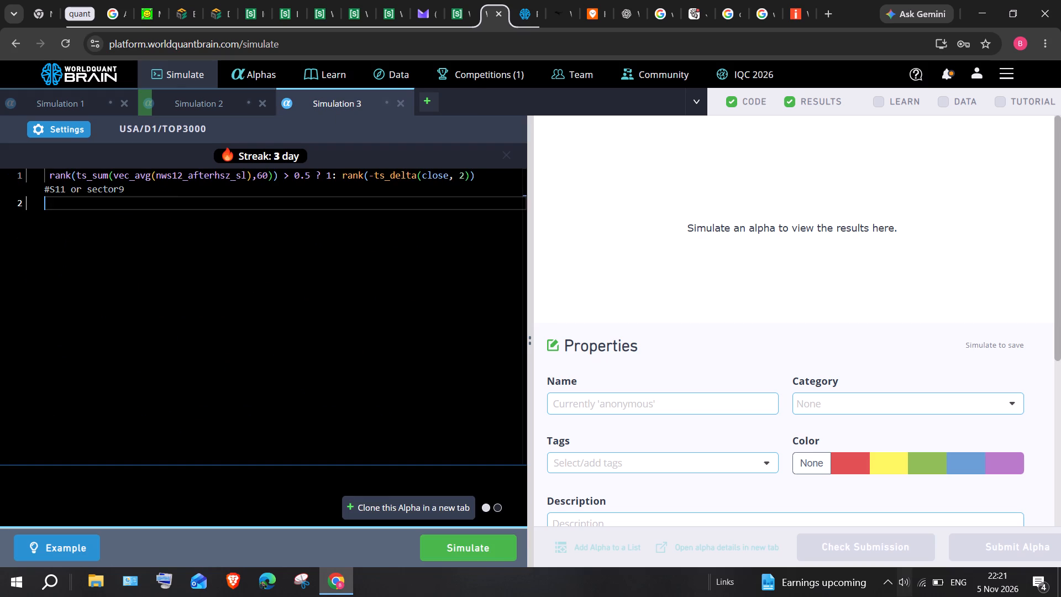
Apply Sector neutralization and a decay of 11 to Simulation 3, and run the simulation.
click(72, 129)
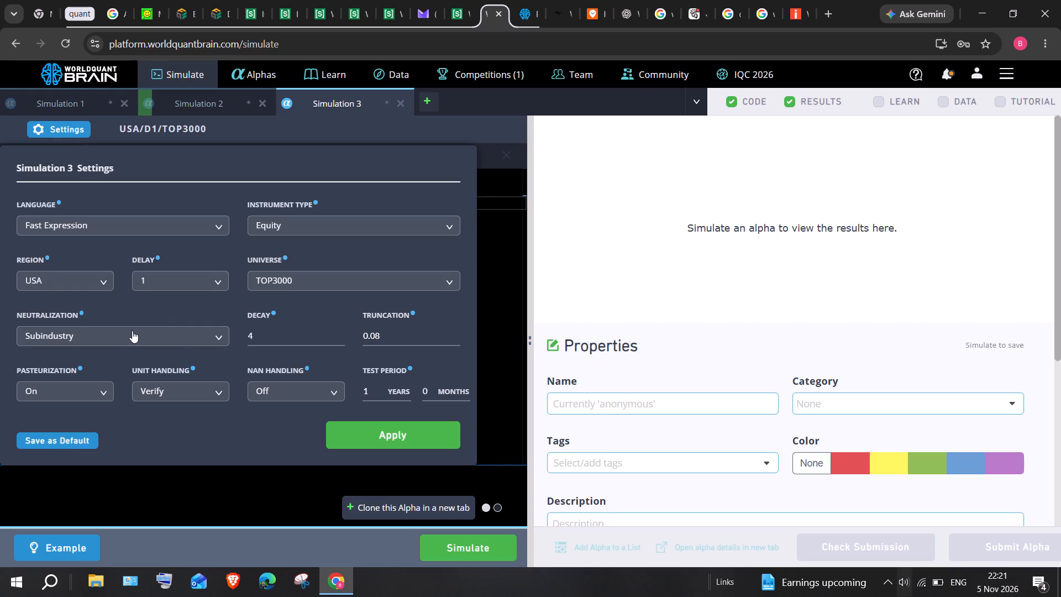
click(132, 331)
click(94, 396)
click(285, 336)
key(Up)
key(Up)
key(Up)
key(Up)
key(Up)
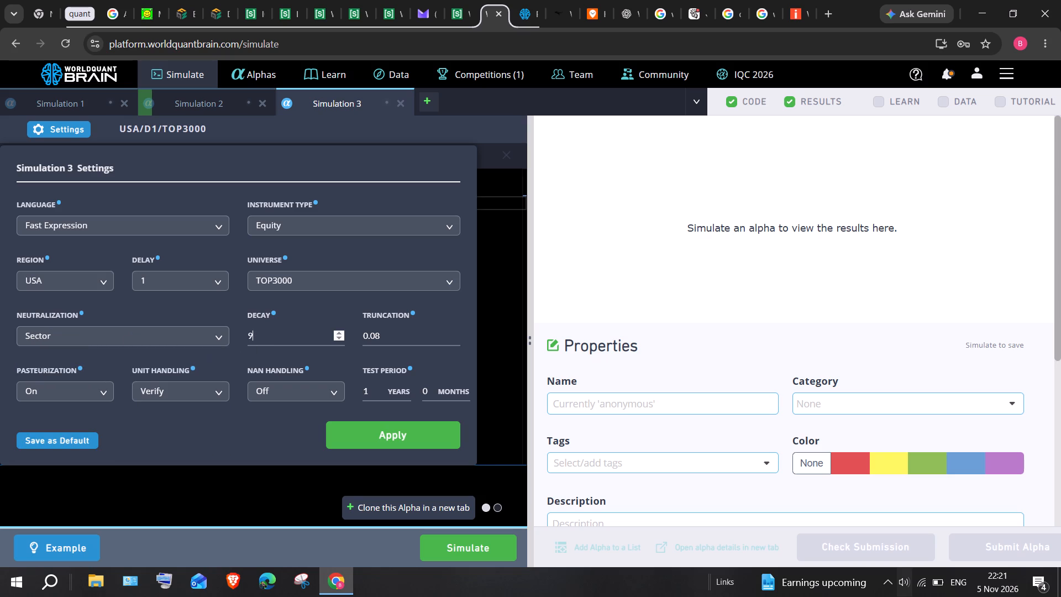
key(Up)
key(Up)
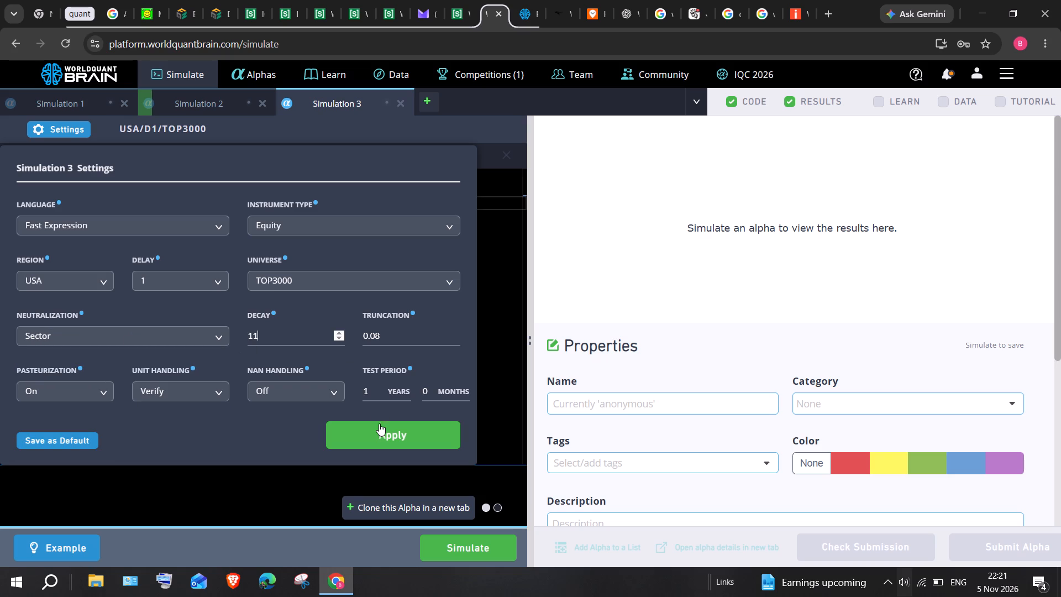
click(379, 425)
click(427, 551)
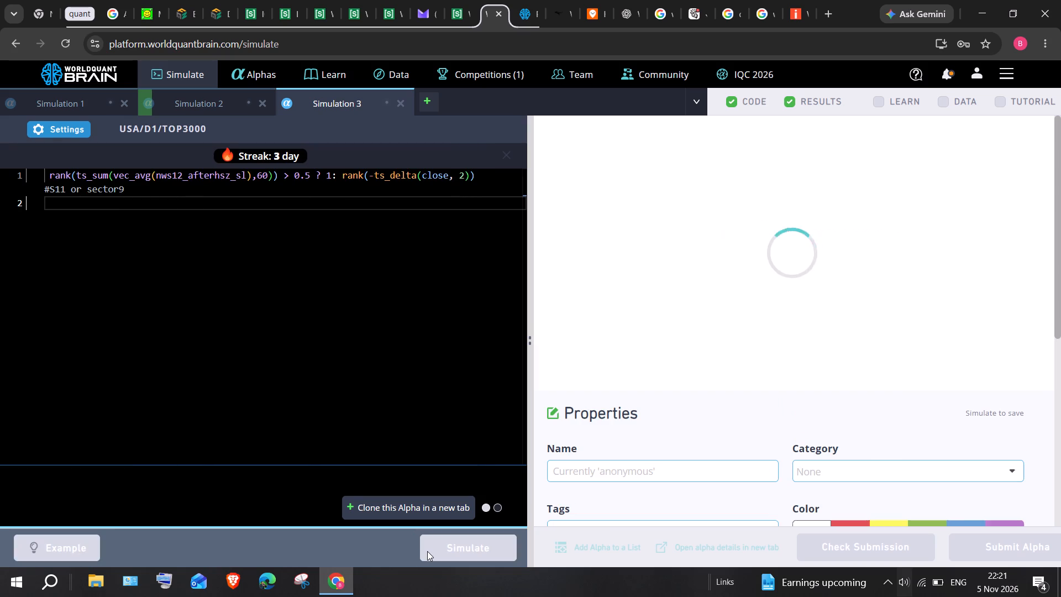
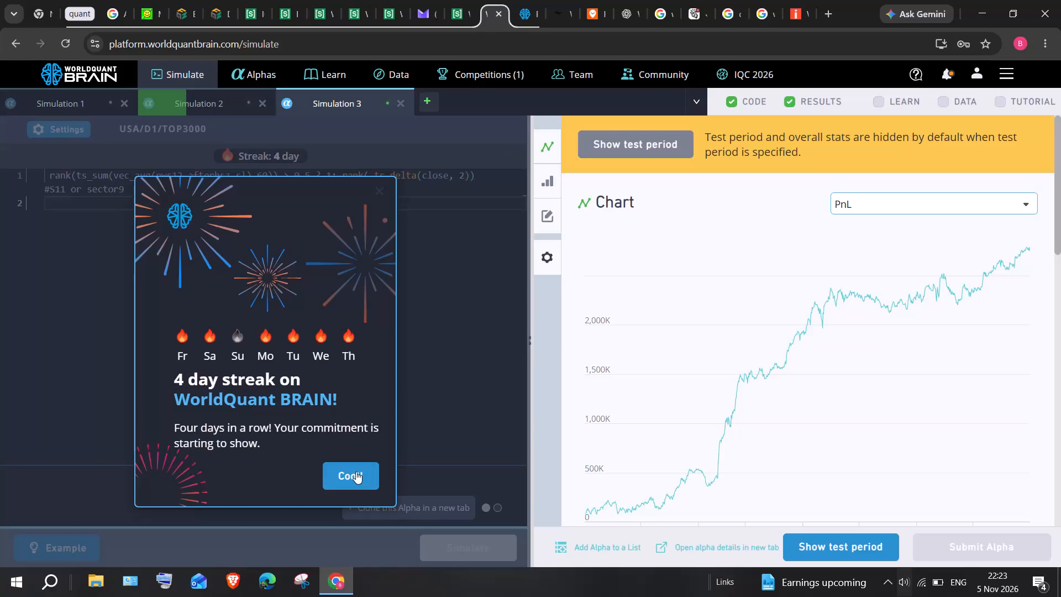
Dismiss the streak message, reveal the test period results for Simulation 3, and run the submission check on its alpha.
click(356, 472)
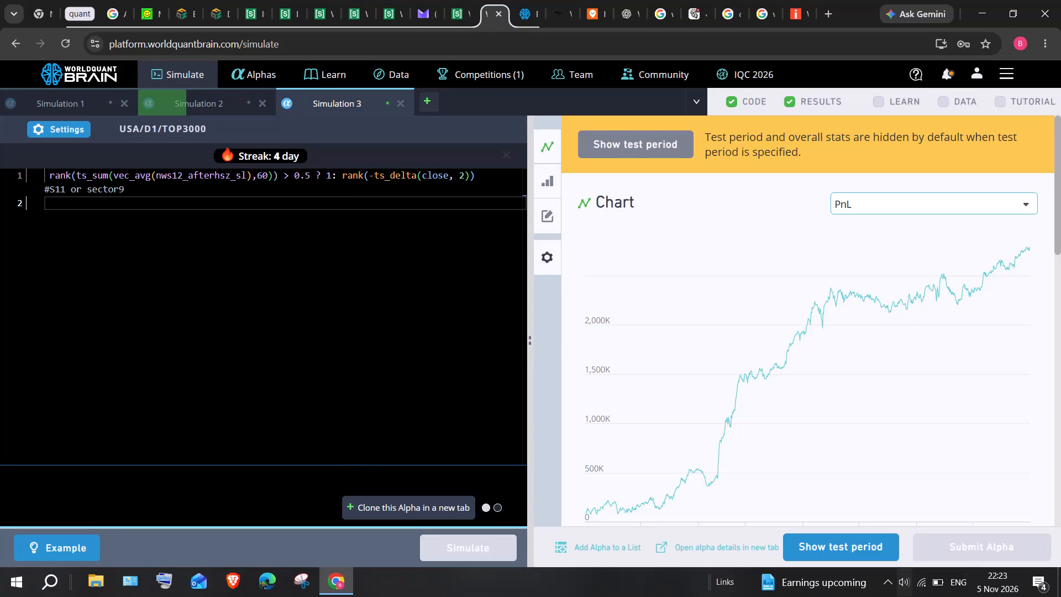
click(799, 549)
scroll(744, 417, down, 2)
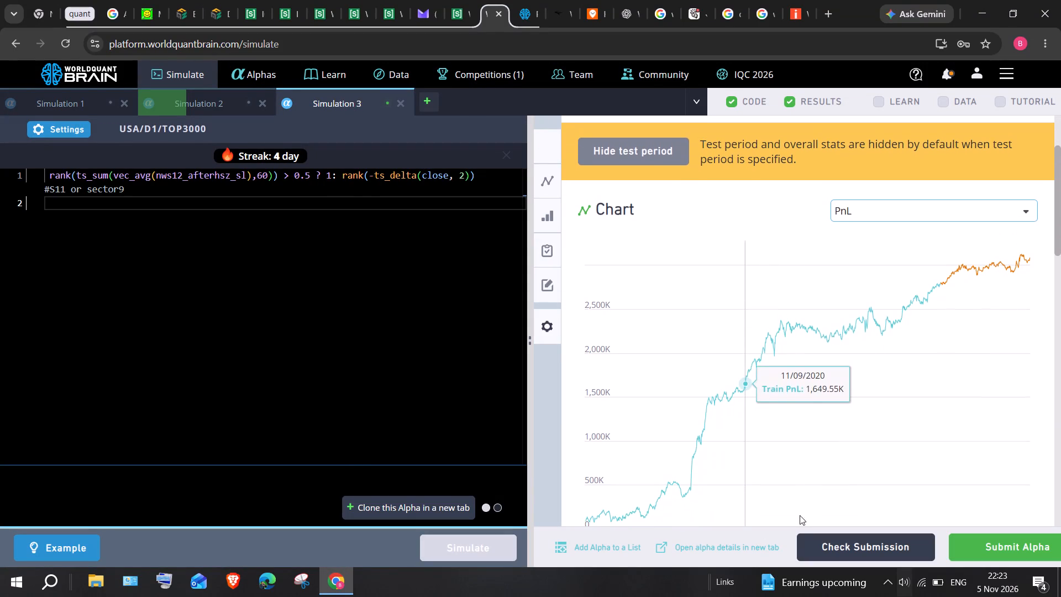
click(816, 546)
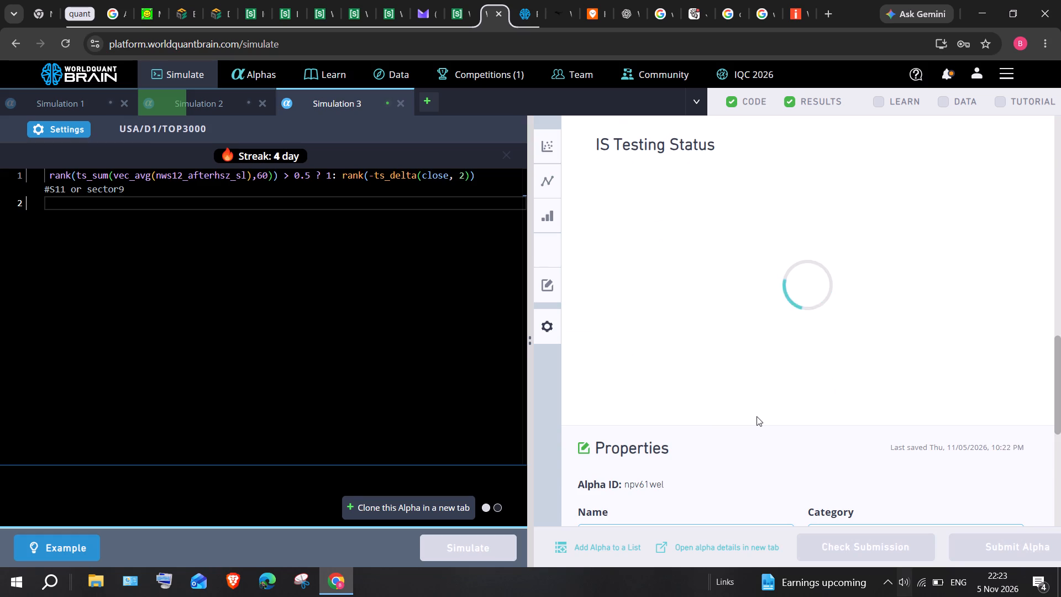
Examine the submission check outcome in IS Testing Status, expanding the failed test's details, and review the yearly IS Summary figures.
scroll(757, 416, down, 3)
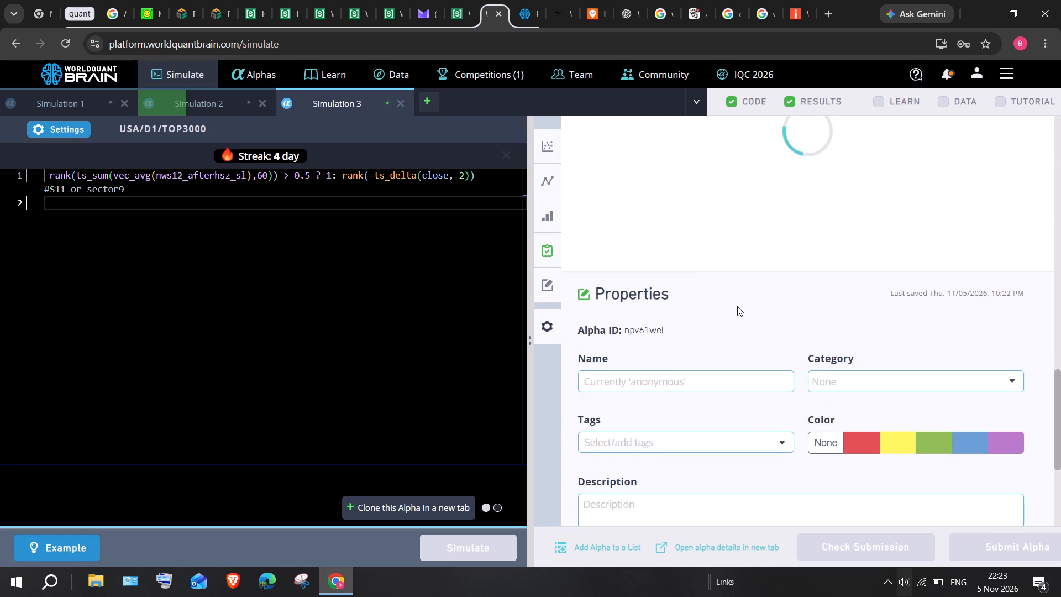
scroll(737, 305, down, 7)
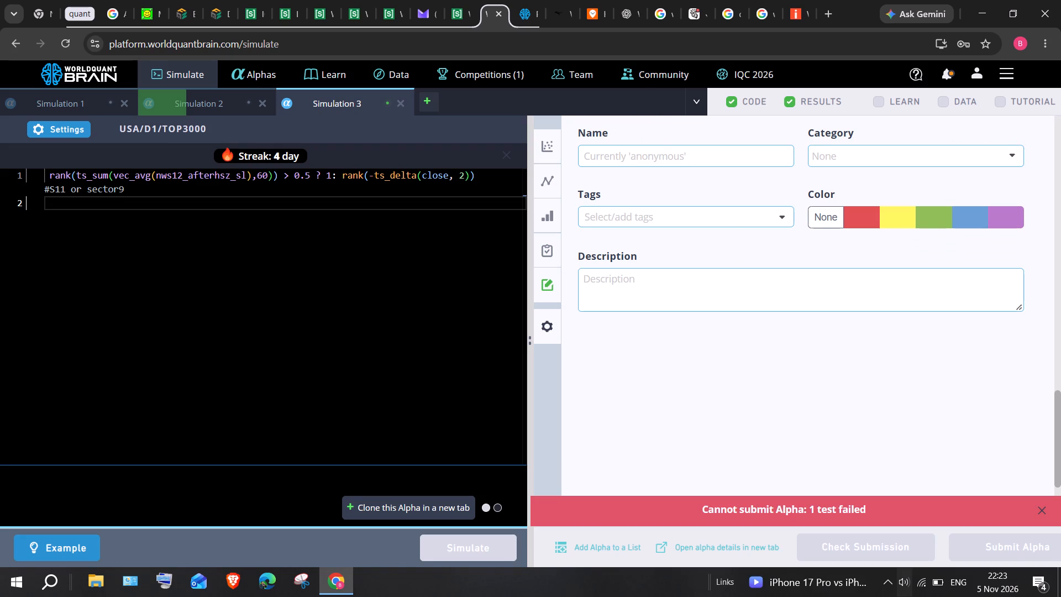
scroll(737, 305, up, 2)
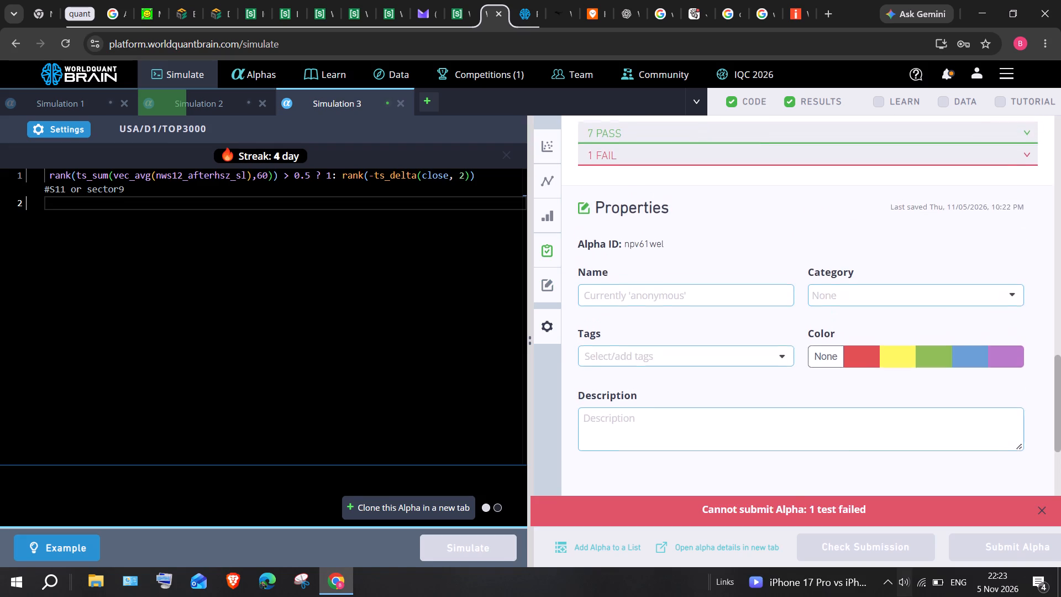
scroll(737, 305, up, 1)
click(738, 275)
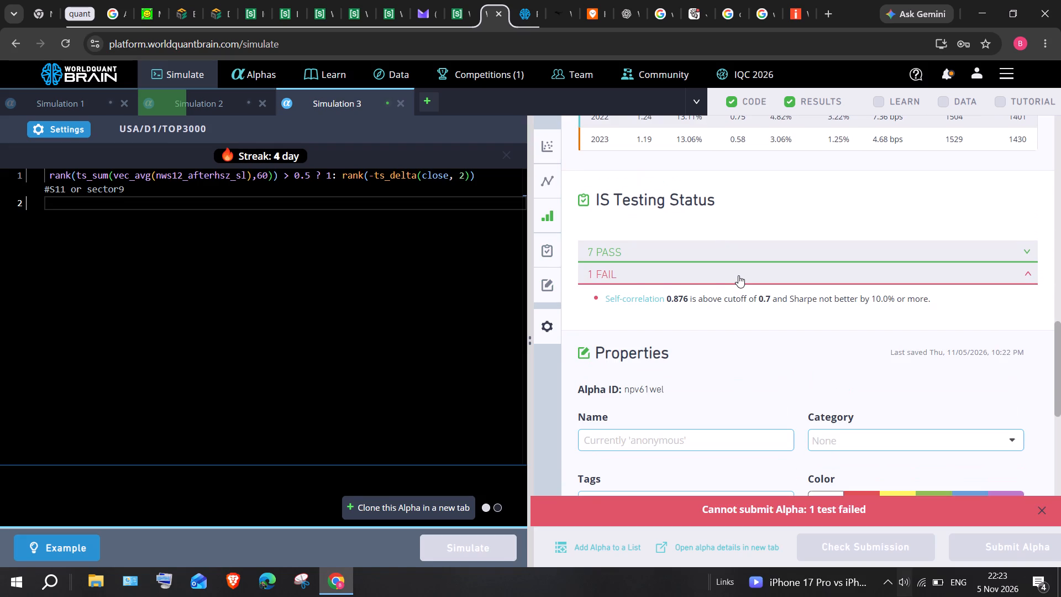
scroll(738, 275, up, 3)
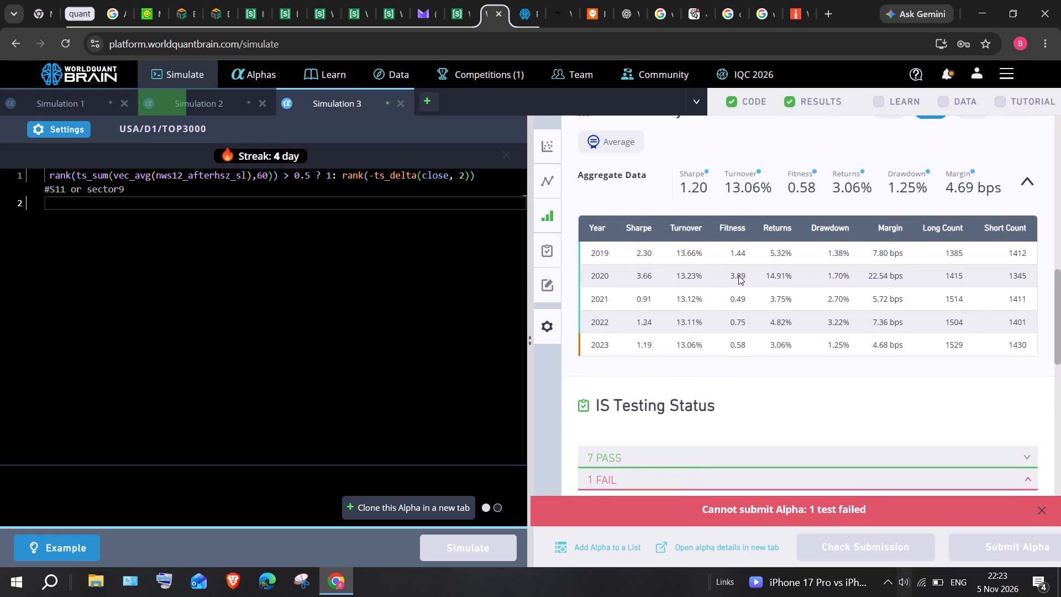
scroll(738, 275, up, 2)
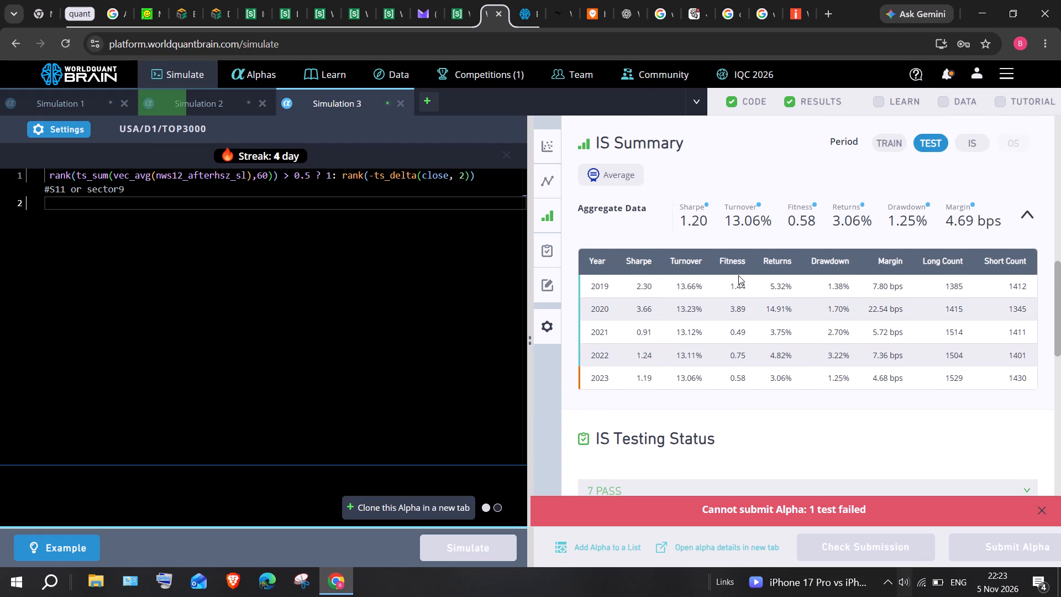
scroll(738, 275, down, 1)
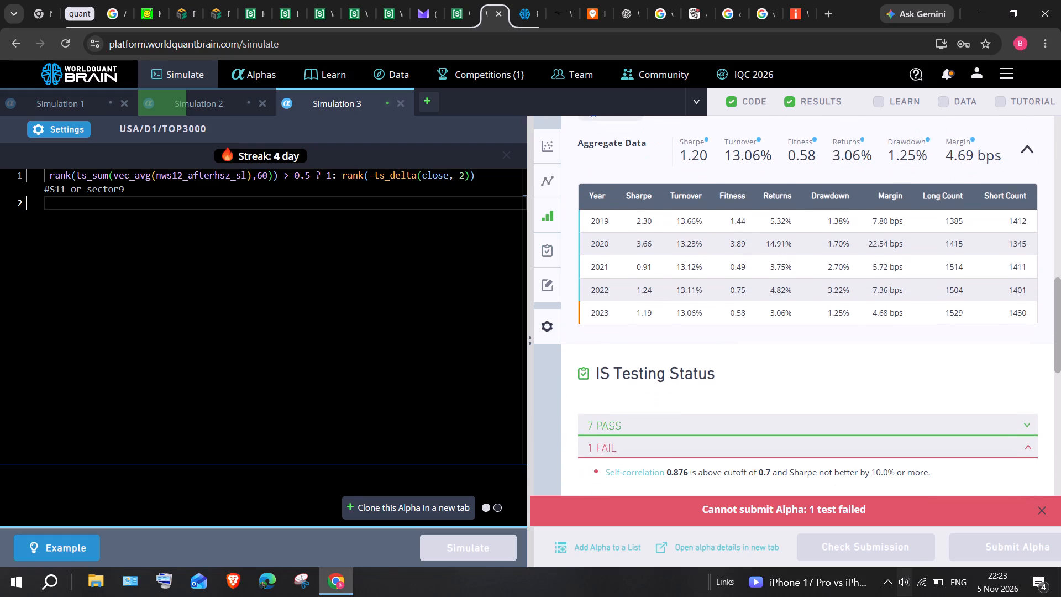
Set the lookback in the ts_delta(close) term of the Simulation 3 expression to 3.
click(462, 173)
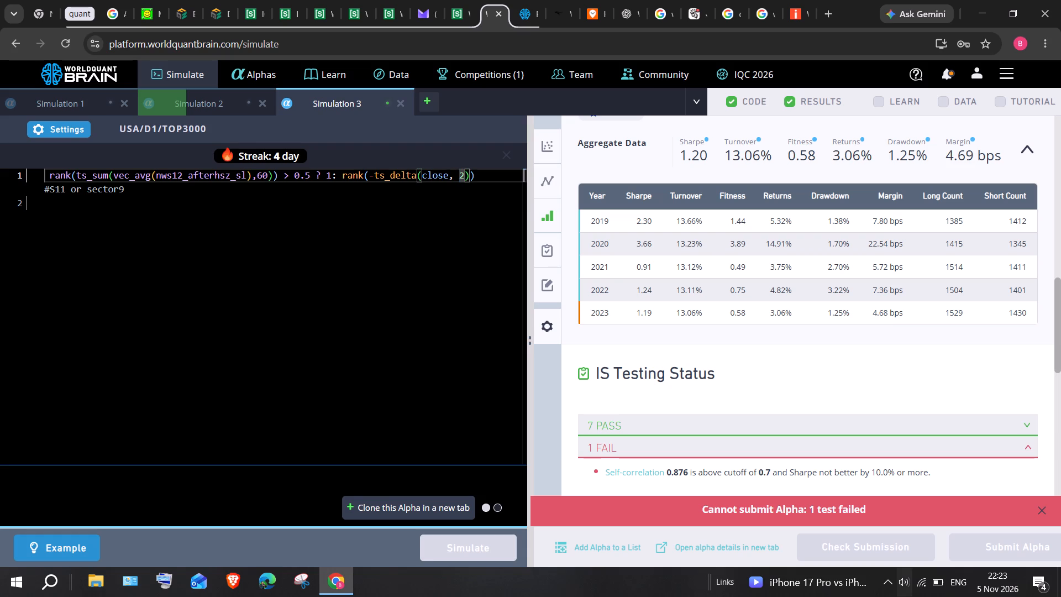
key(Delete)
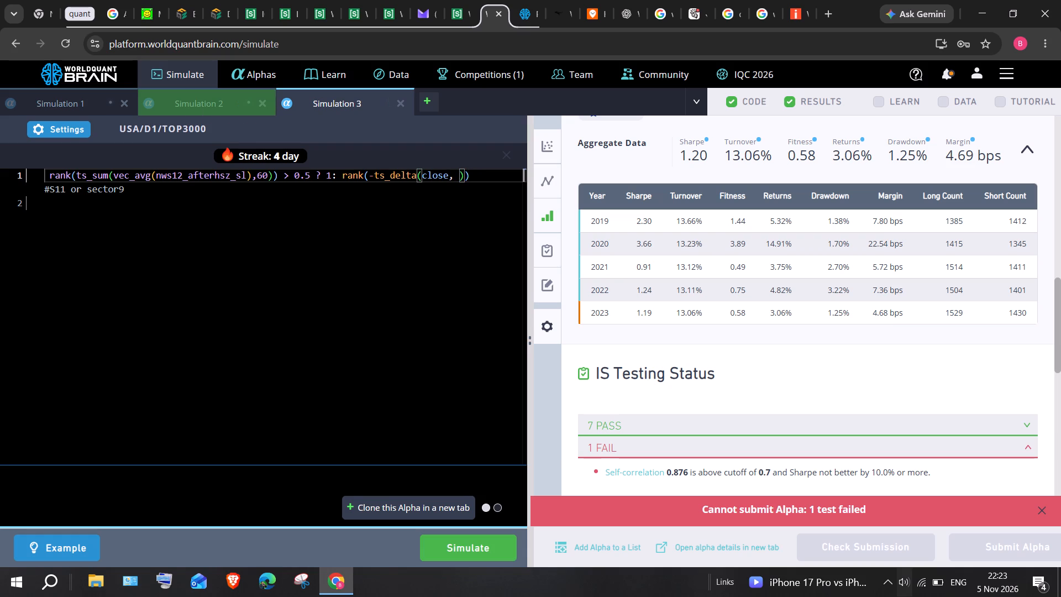
key(3)
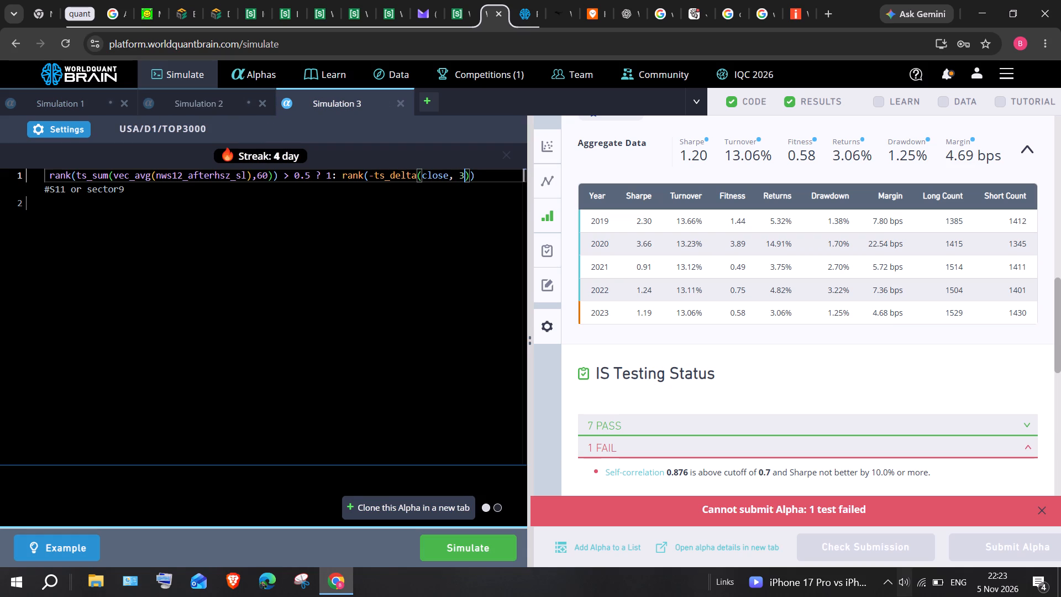
Shorten the comment below the expression to #sector9 and run Simulation 3 again.
click(66, 196)
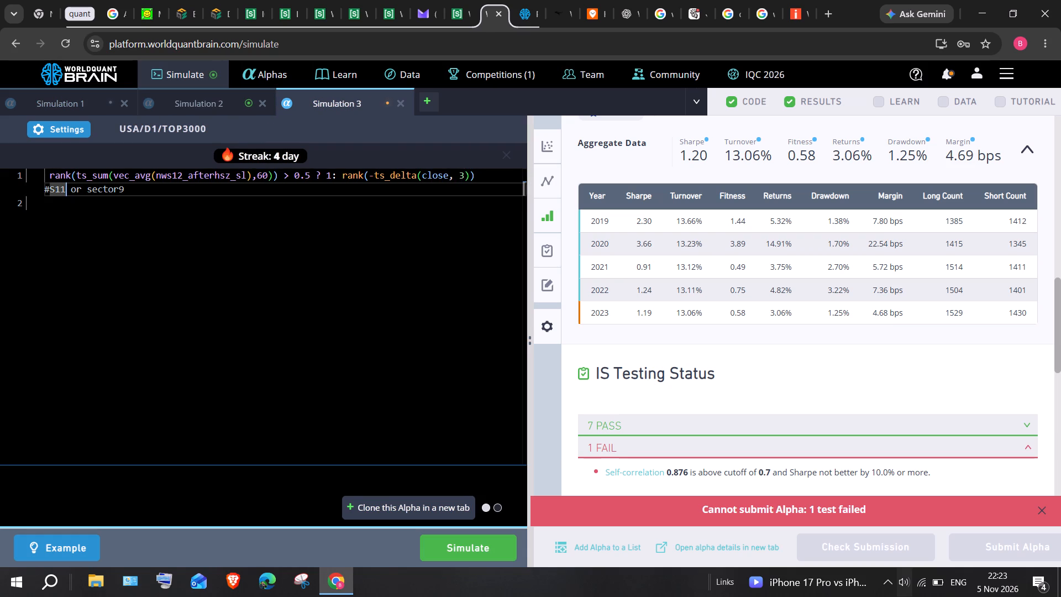
key(BackSpace)
key(BackSpace)
key(BackSpace)
key(BackSpace)
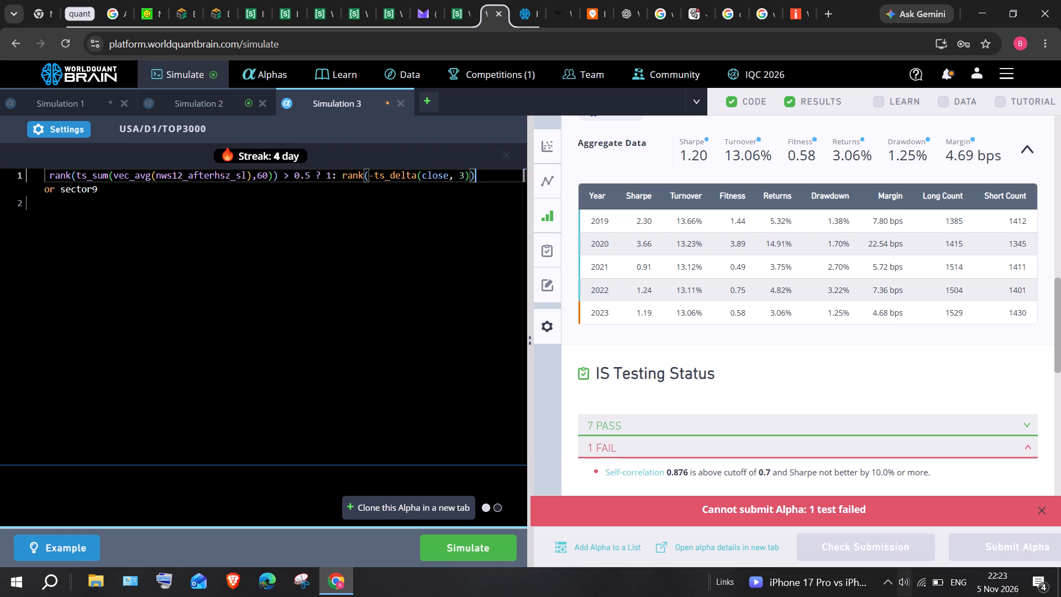
click(45, 192)
click(55, 190)
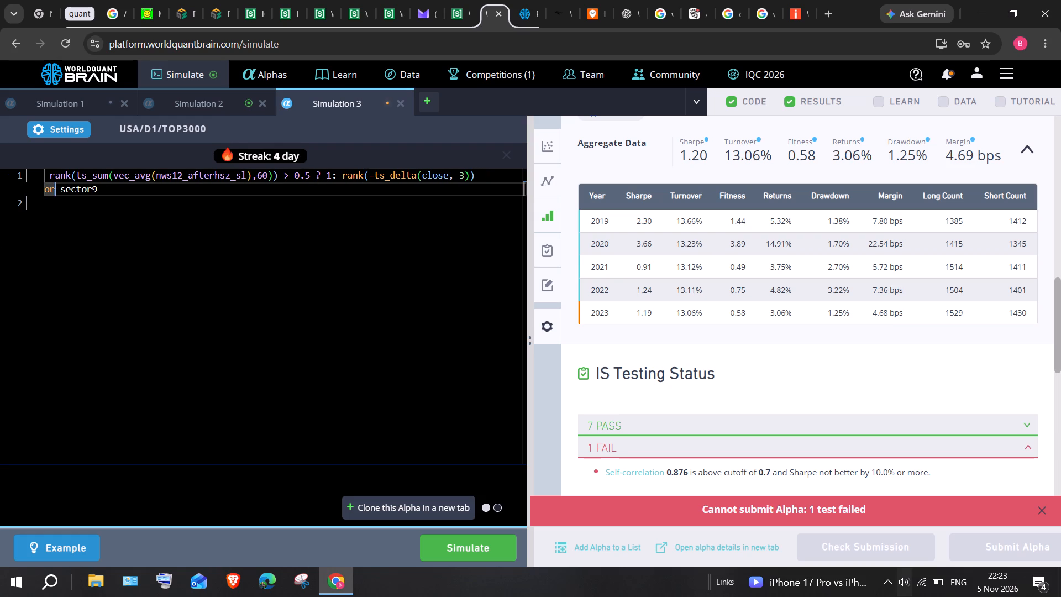
key(BackSpace)
key(BackSpace)
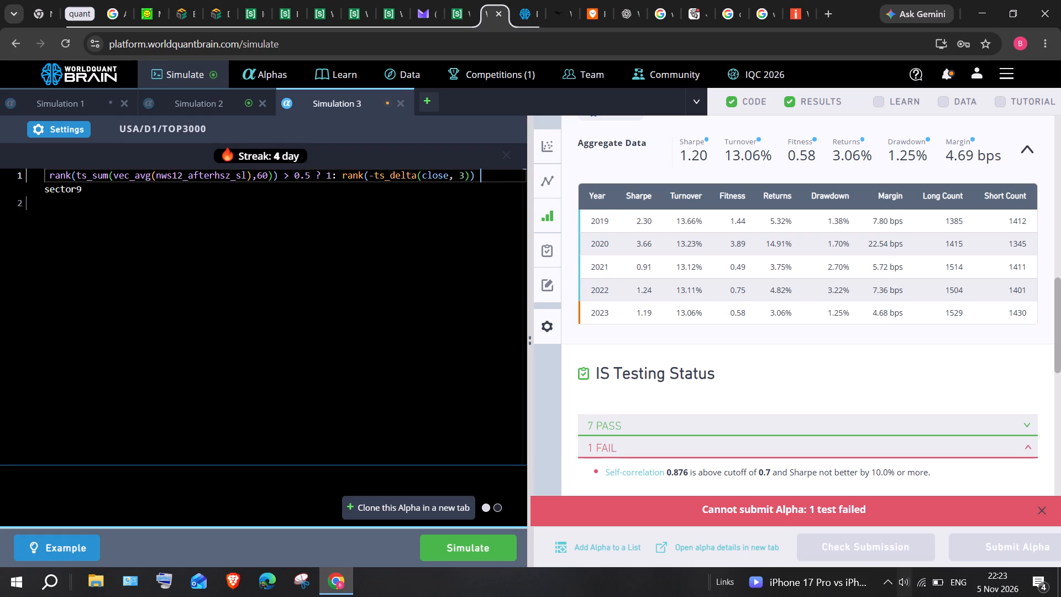
key(Delete)
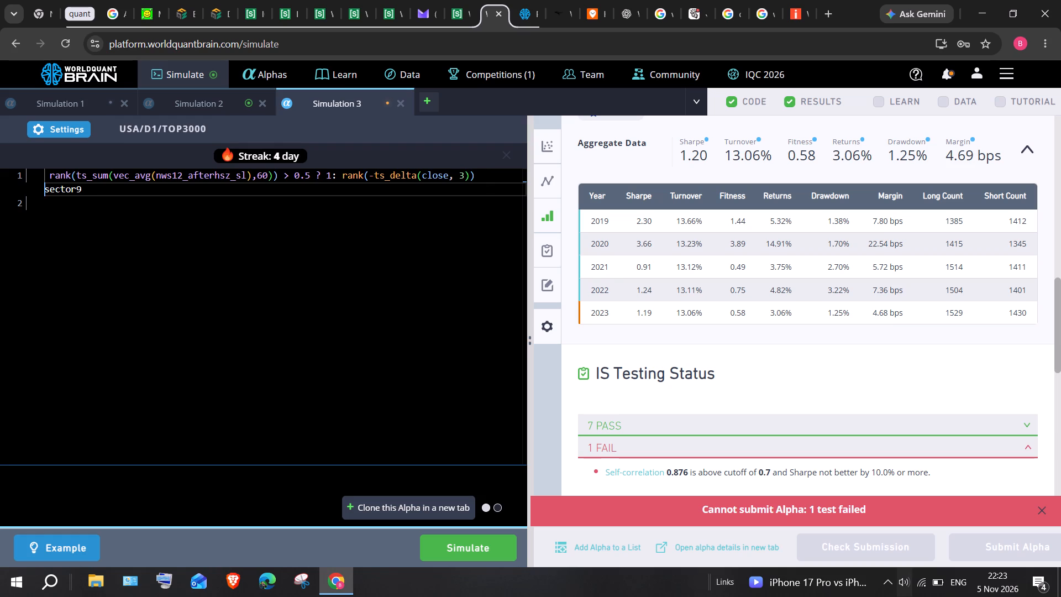
key(shift+numbersign)
click(470, 546)
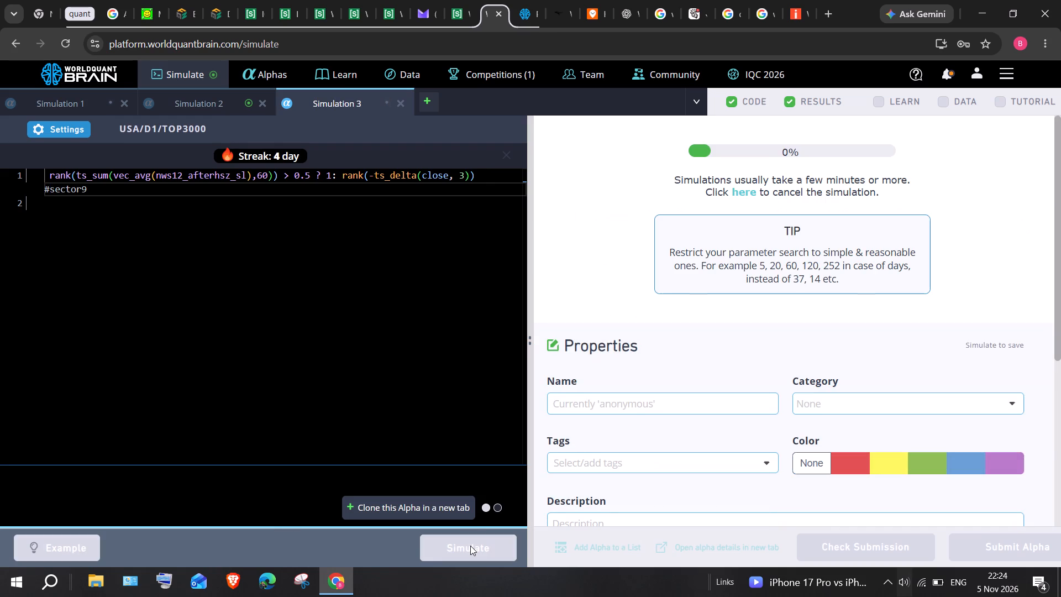
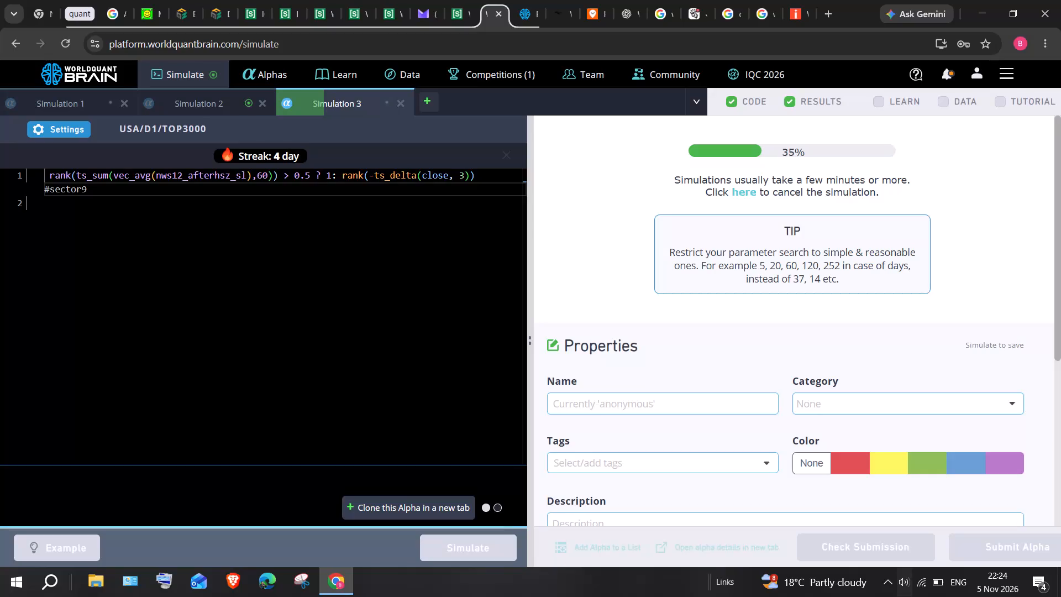
Reveal the test period results for Simulation 2, run its submission check, and expand the passed tests in IS Testing Status.
click(202, 96)
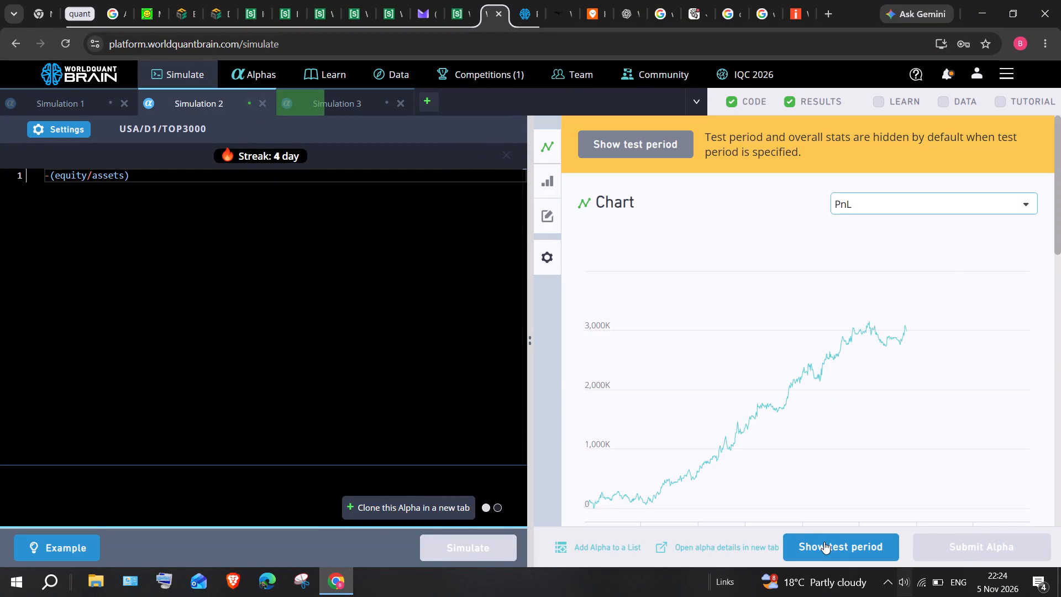
click(824, 542)
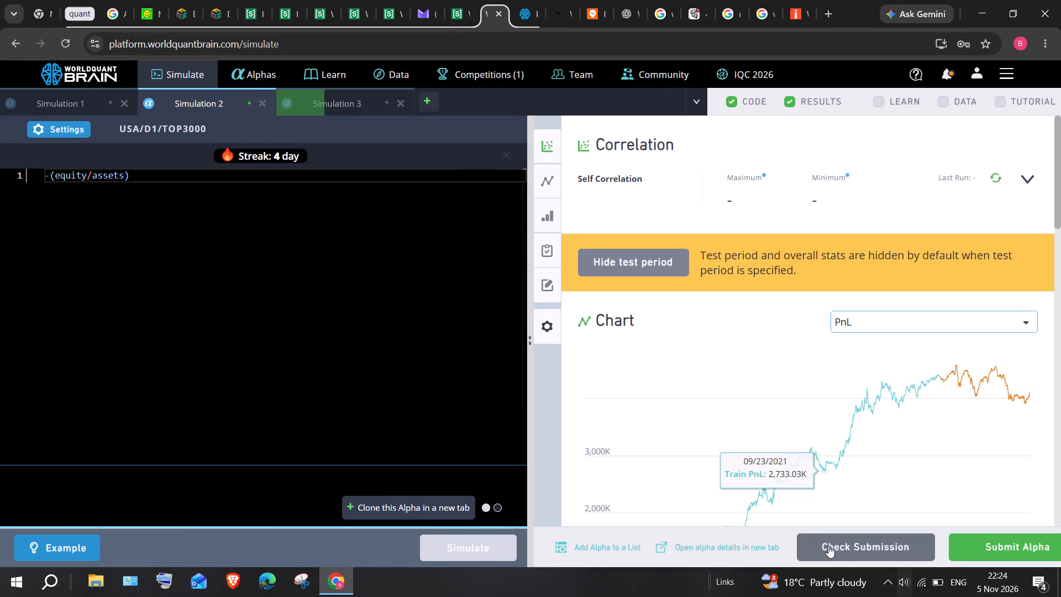
click(828, 546)
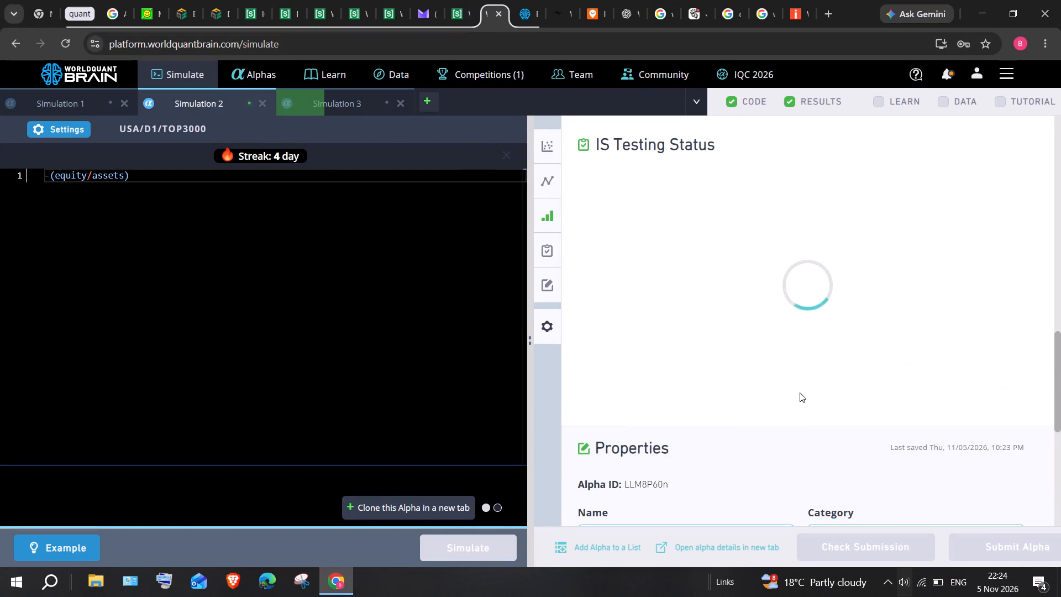
scroll(800, 392, down, 1)
scroll(800, 392, up, 1)
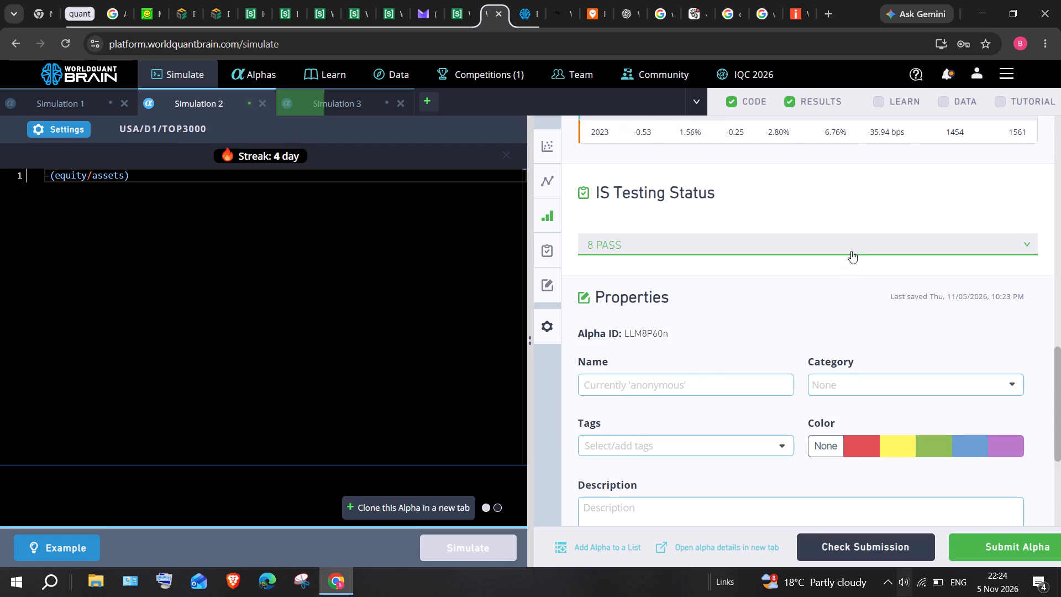
click(851, 251)
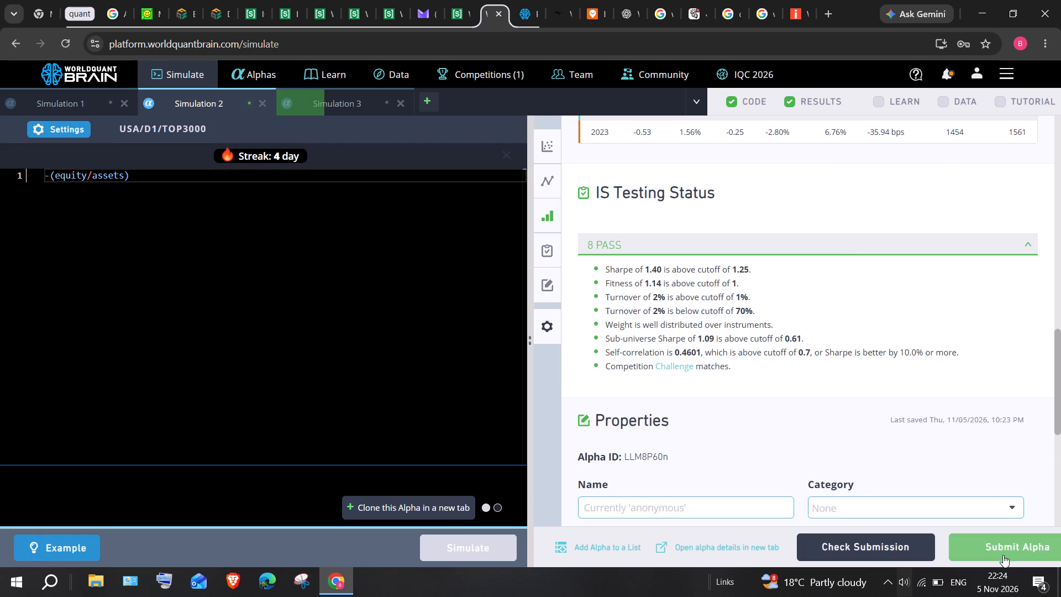
Submit the -(equity/assets) alpha and close Simulation 2.
click(1001, 549)
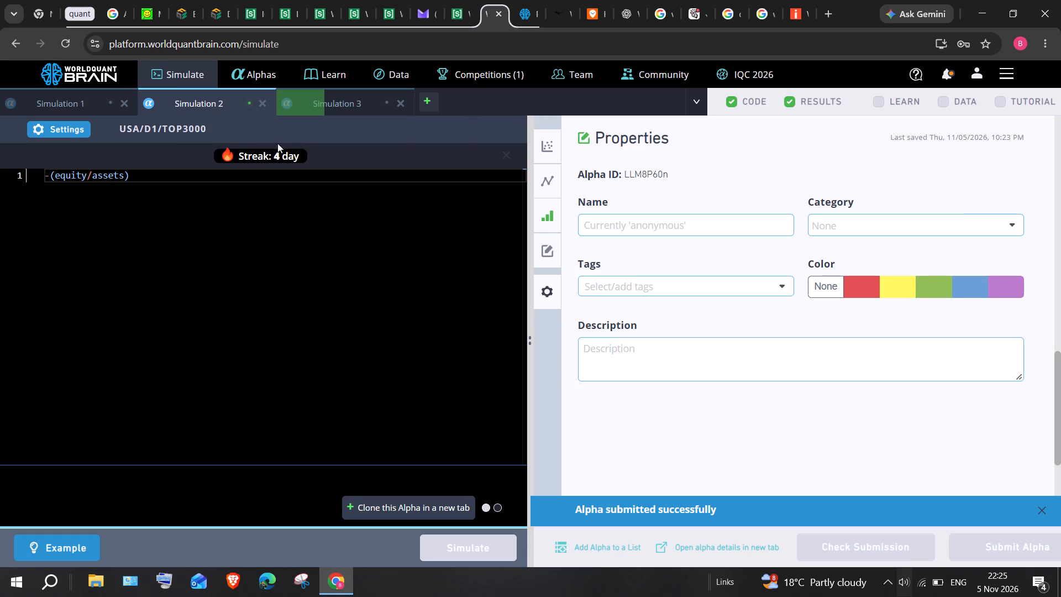
click(261, 104)
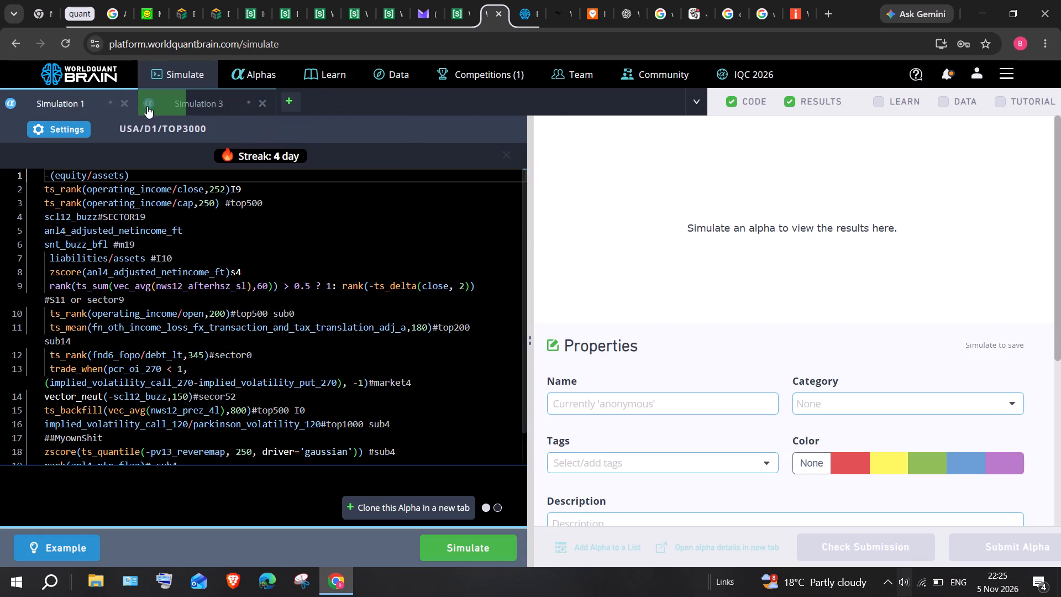
Move the last expression, rank(anl4_ptp_flag)# sub4, out of the Simulation 1 list into a new simulation.
scroll(193, 336, down, 3)
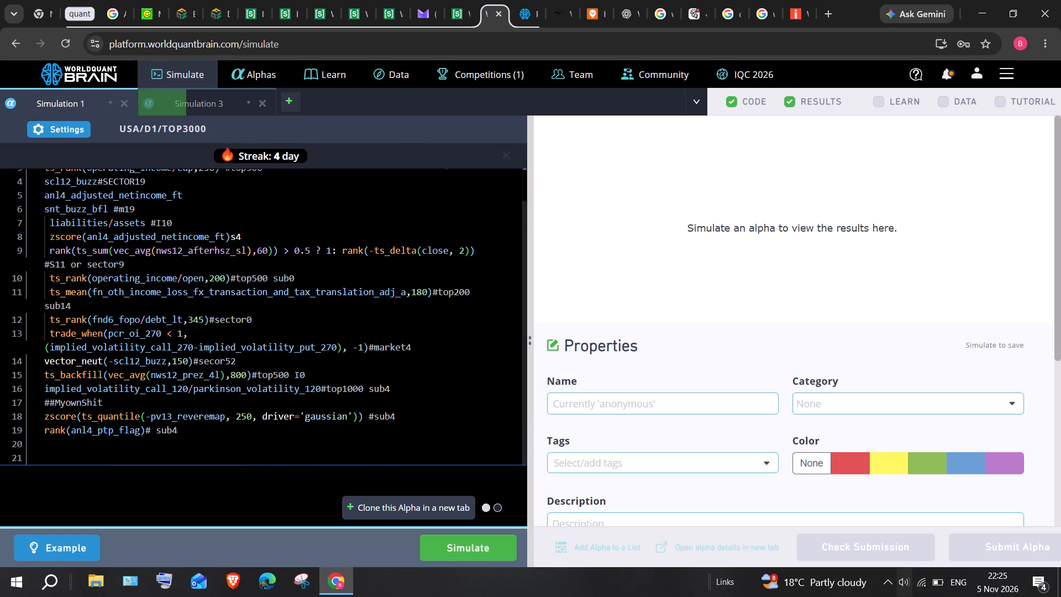
drag(194, 437, 141, 426)
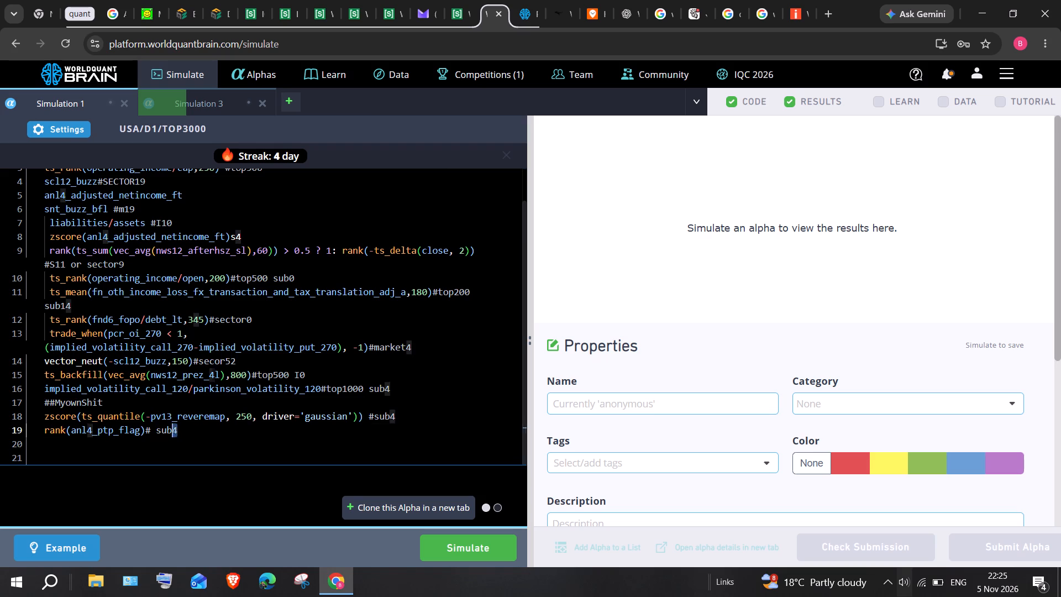
drag(141, 426, 45, 434)
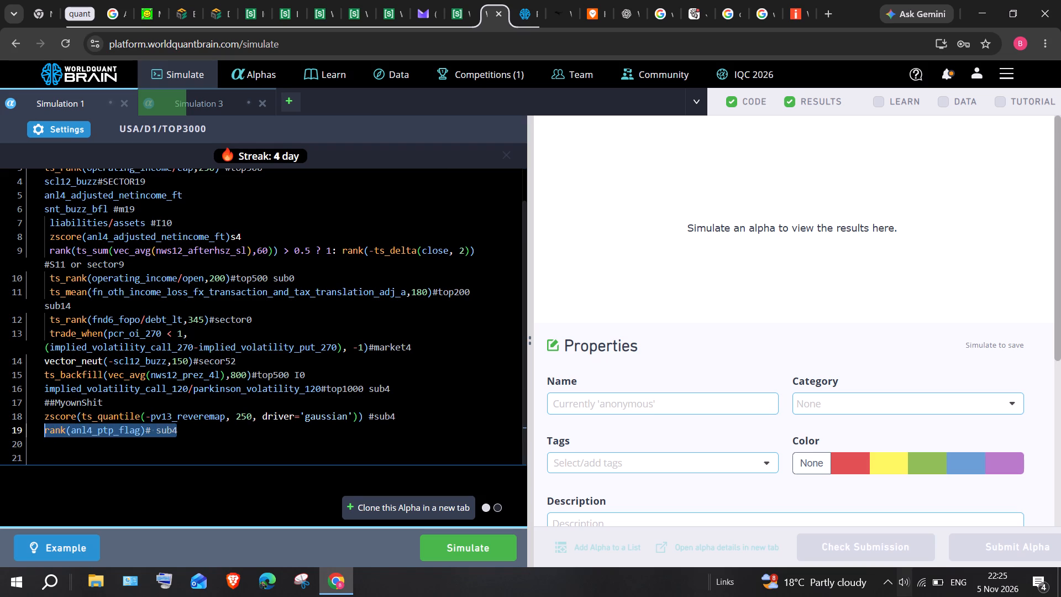
key(ctrl+x)
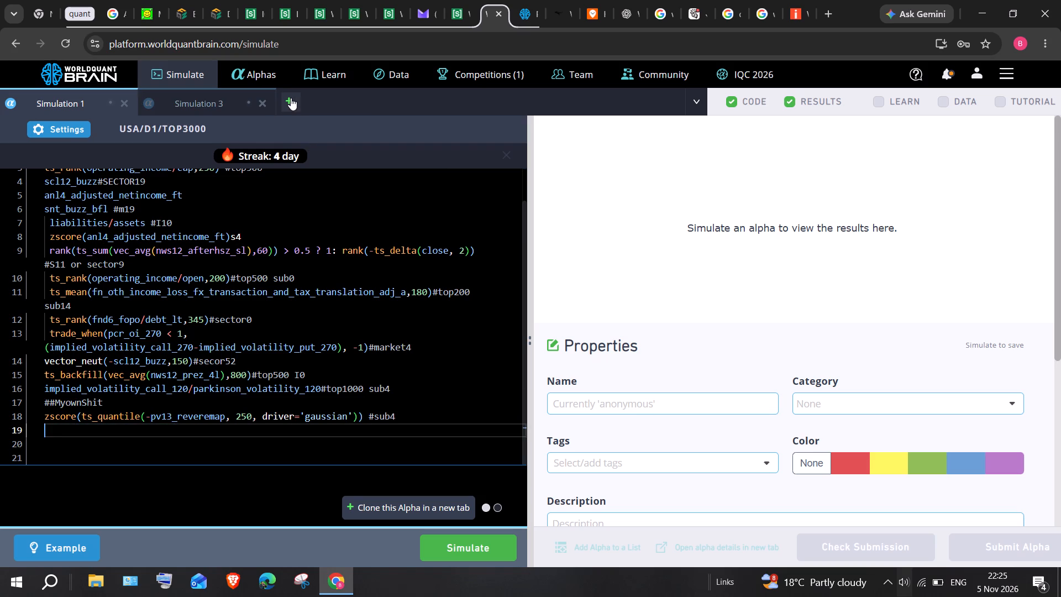
click(291, 98)
key(ctrl+v)
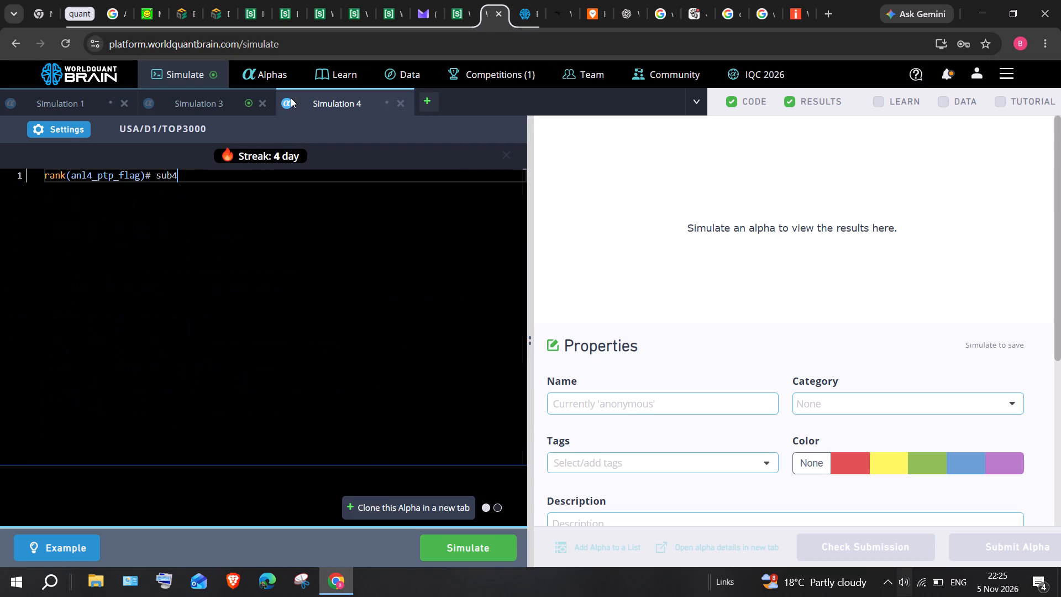
Review the settings of Simulation 4 and apply them.
click(59, 132)
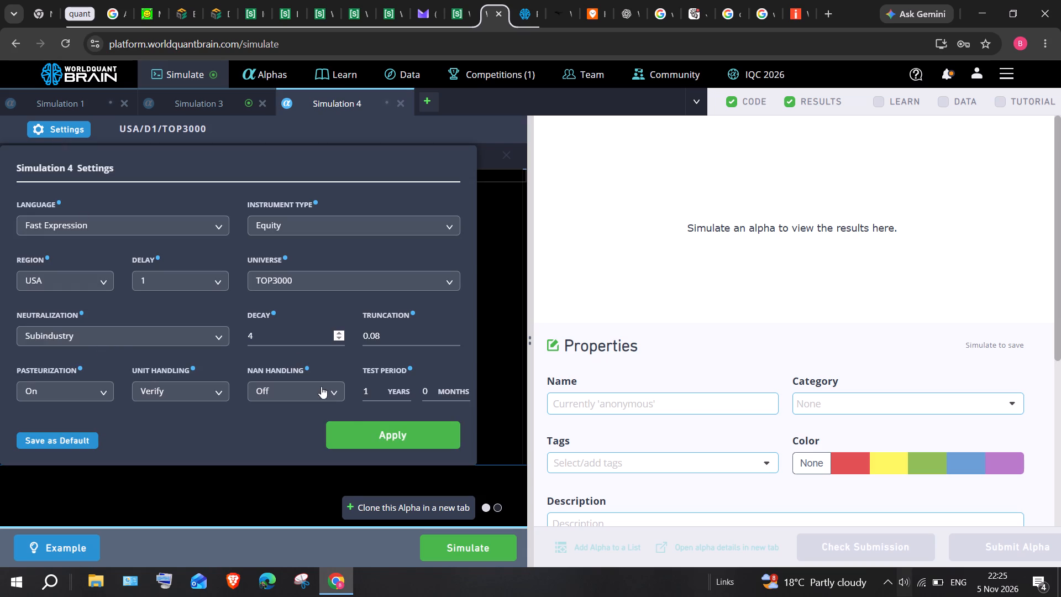
click(357, 426)
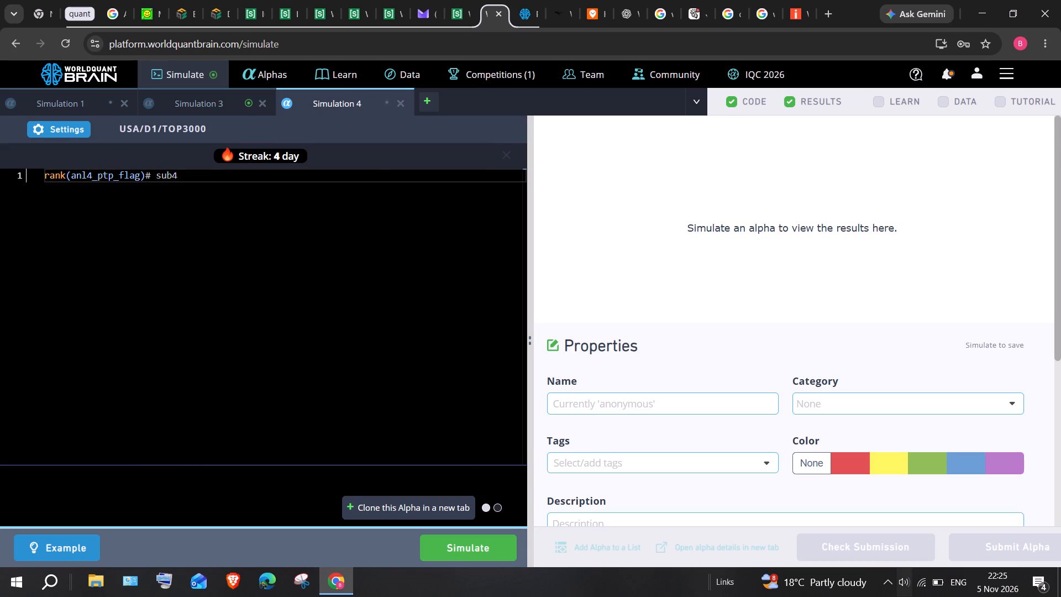
Remove the # sub4 comment after rank(anl4_ptp_flag) and run Simulation 4.
click(192, 180)
key(BackSpace)
key(BackSpace)
key(BackSpace)
key(BackSpace)
key(BackSpace)
key(BackSpace)
click(473, 547)
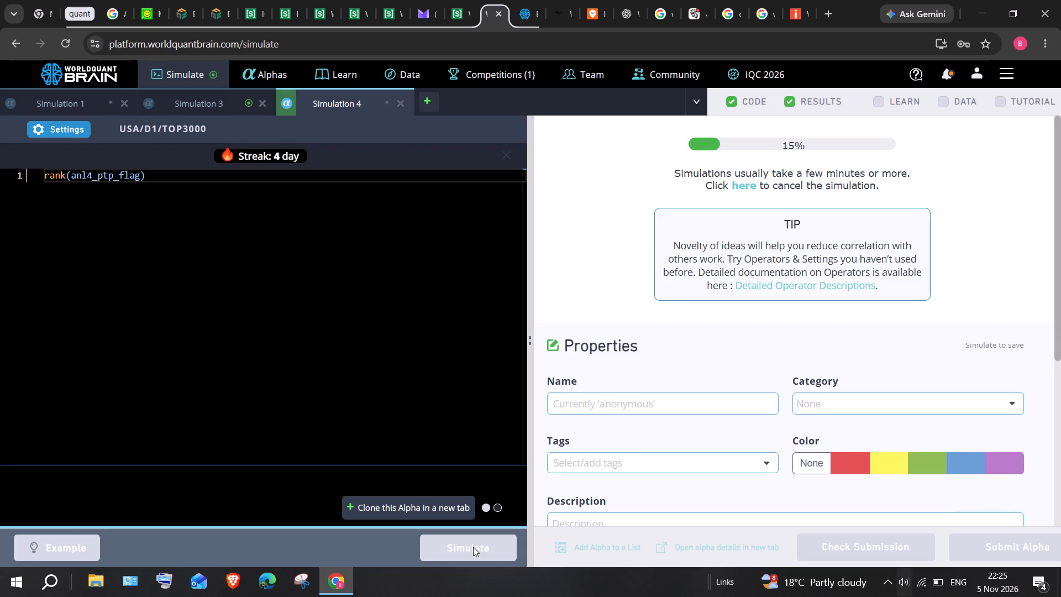
Reveal the test period results for Simulation 3, run its submission check, and expand the failed test's details.
click(185, 103)
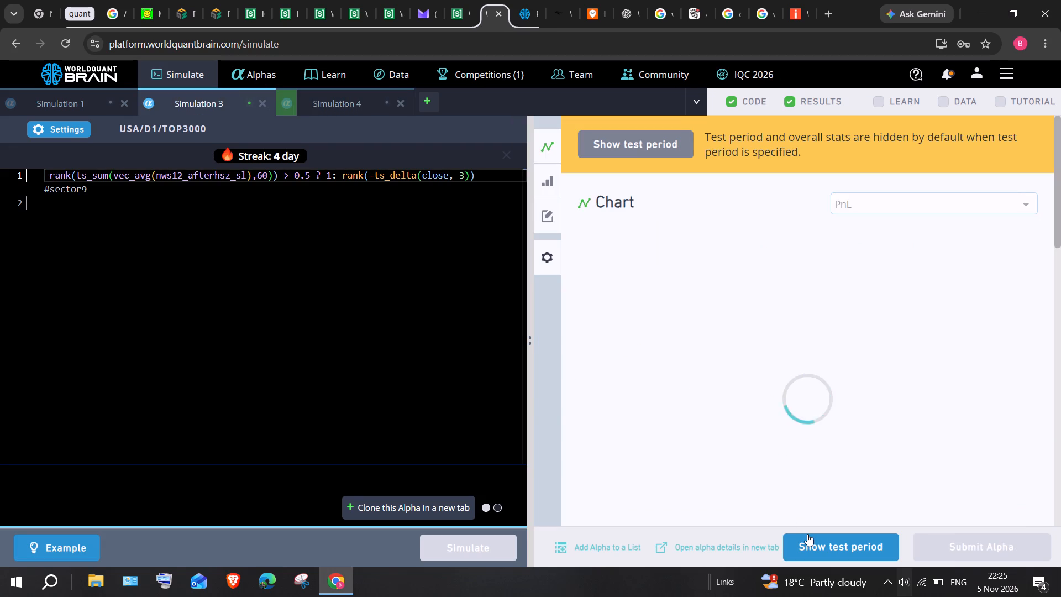
click(807, 541)
click(807, 541)
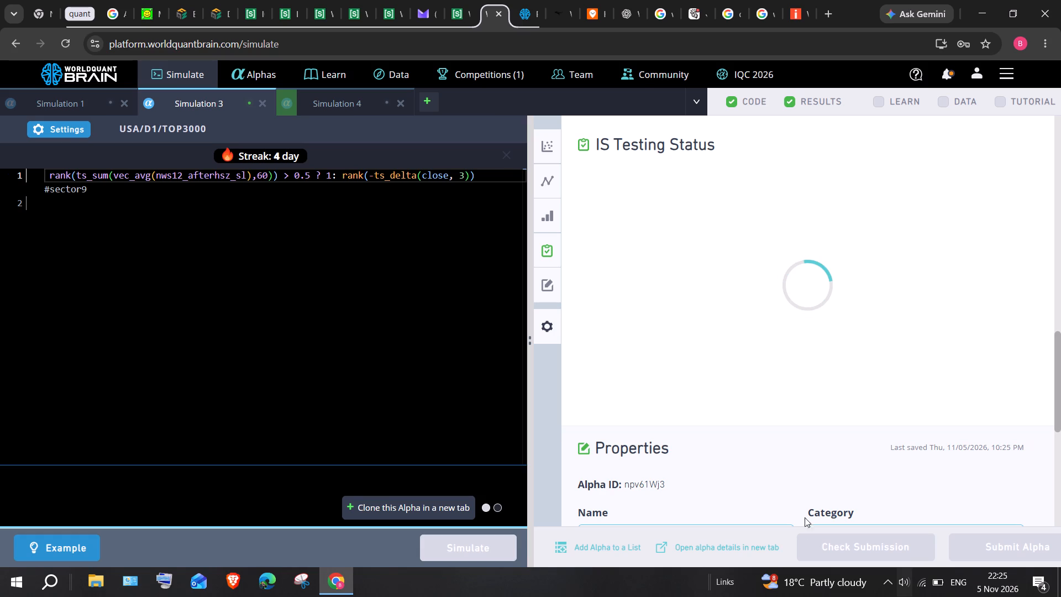
scroll(808, 287, up, 3)
scroll(808, 287, down, 1)
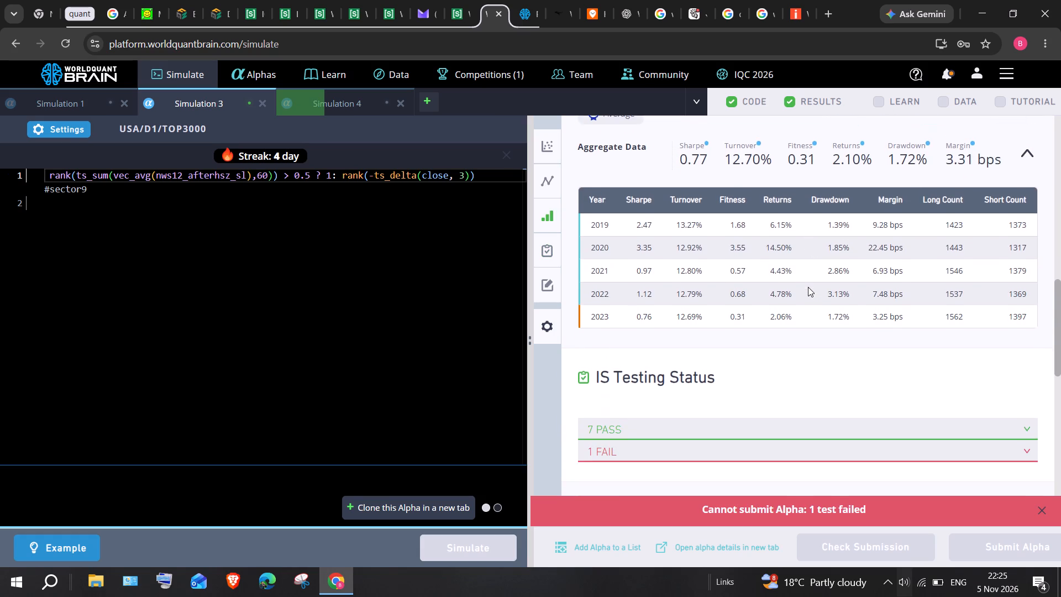
scroll(808, 287, down, 1)
click(789, 292)
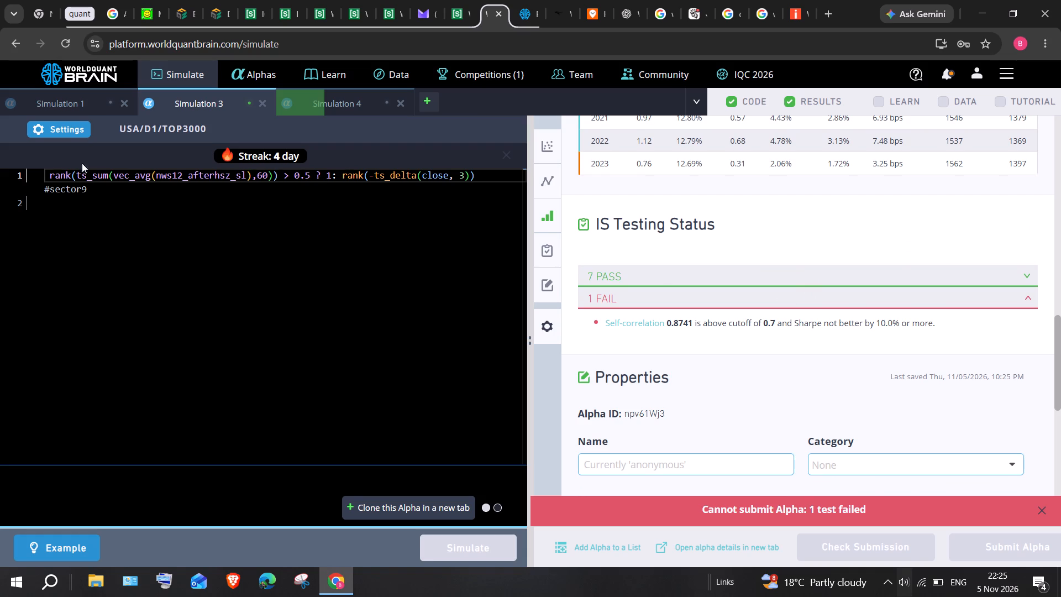
Set the decay in the Simulation 3 settings to 9 and apply it.
click(76, 128)
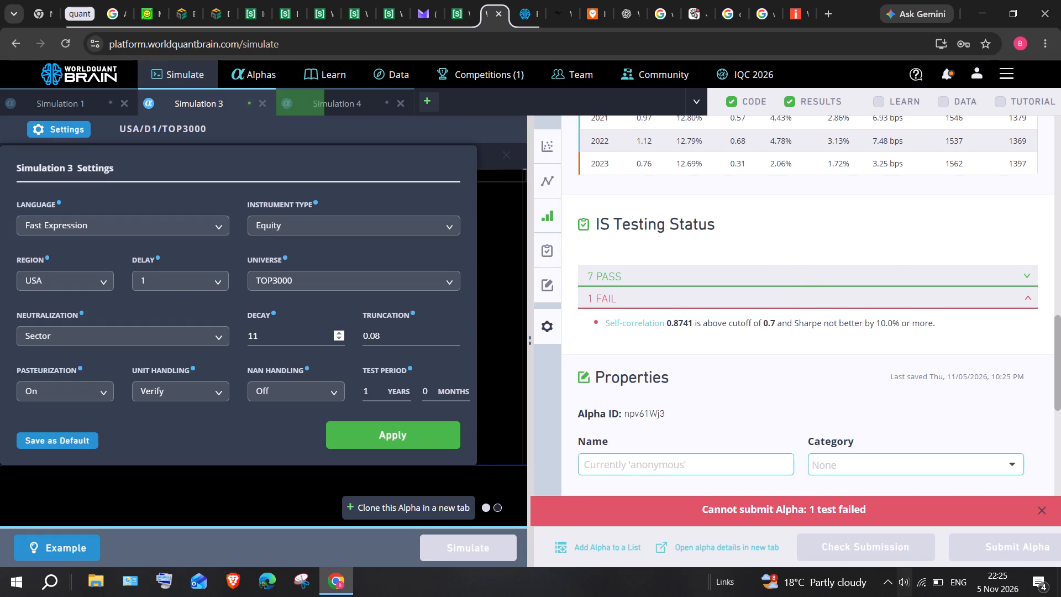
click(259, 328)
key(Down)
key(Down)
click(363, 435)
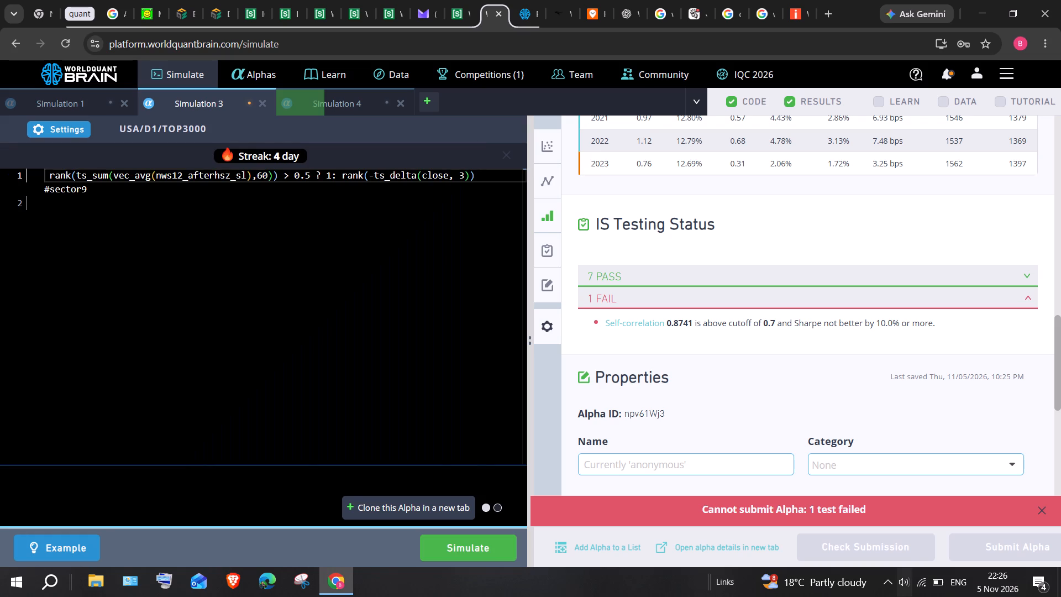
Set the ts_sum lookback in the Simulation 3 expression to 80 and run the simulation again.
click(269, 175)
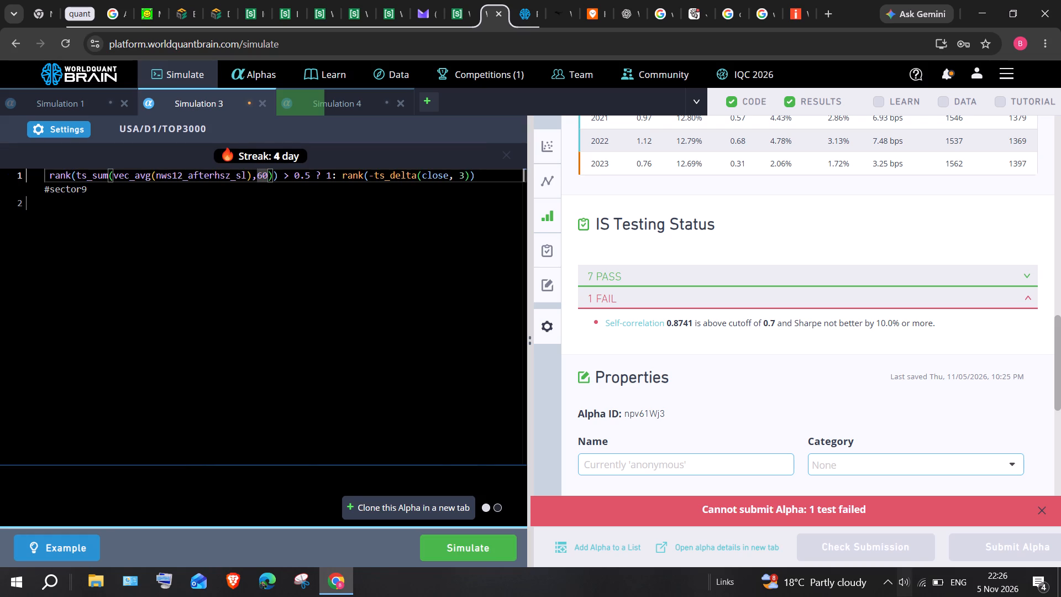
click(262, 173)
key(BackSpace)
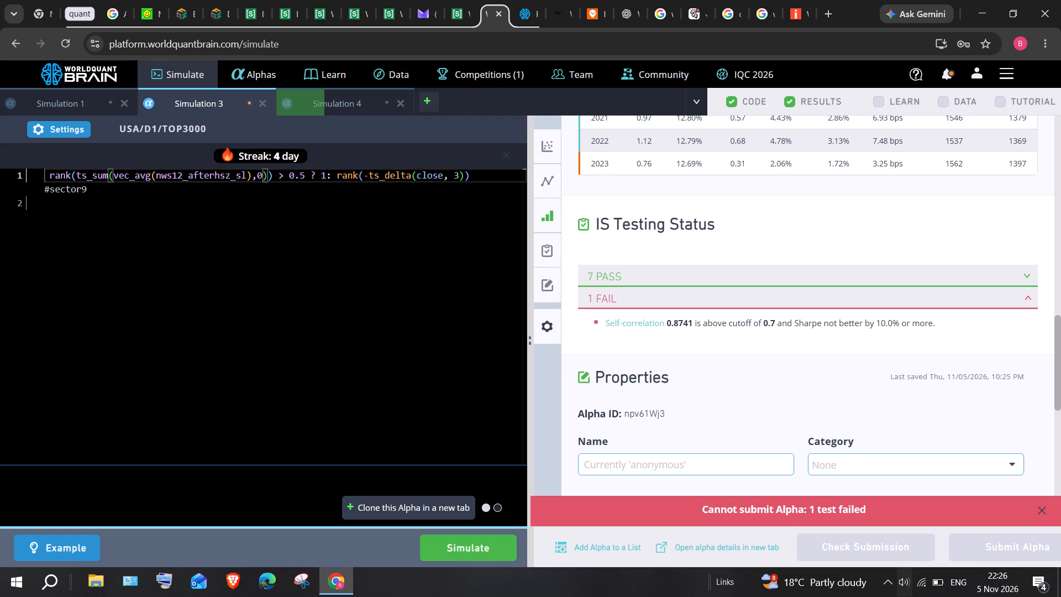
key(8)
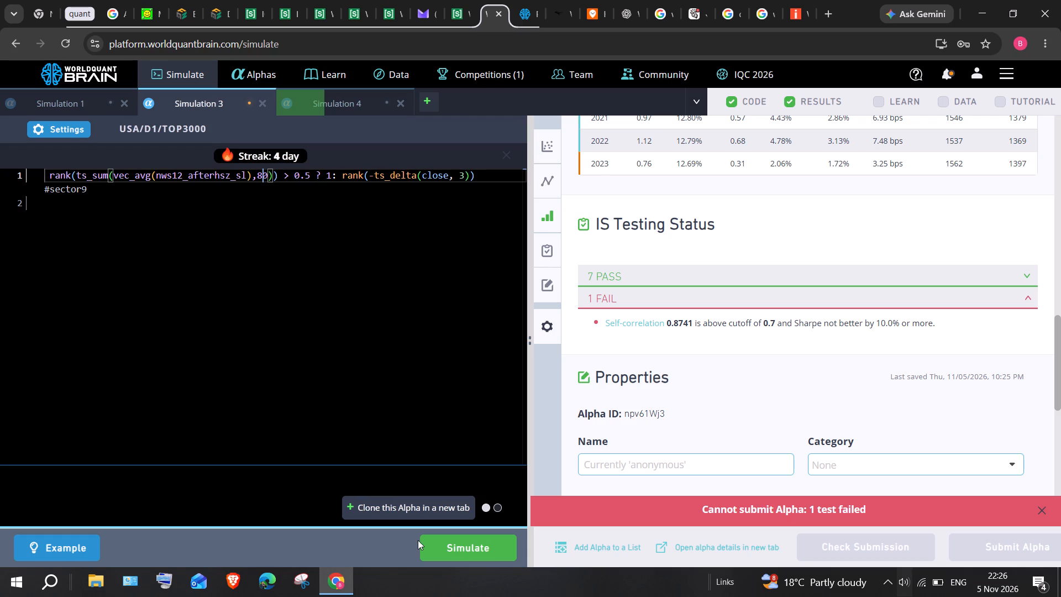
click(458, 553)
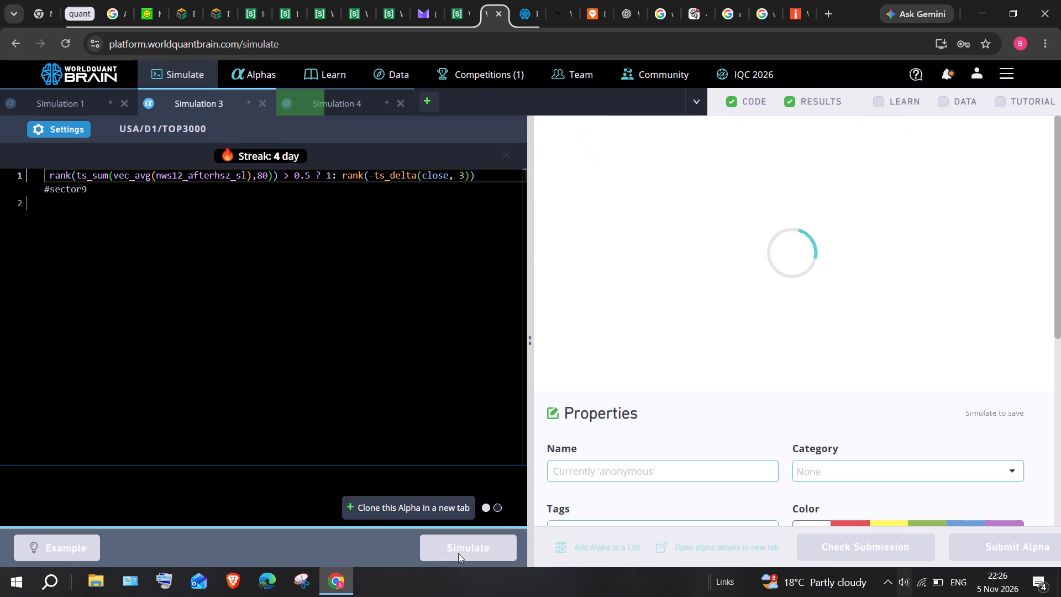
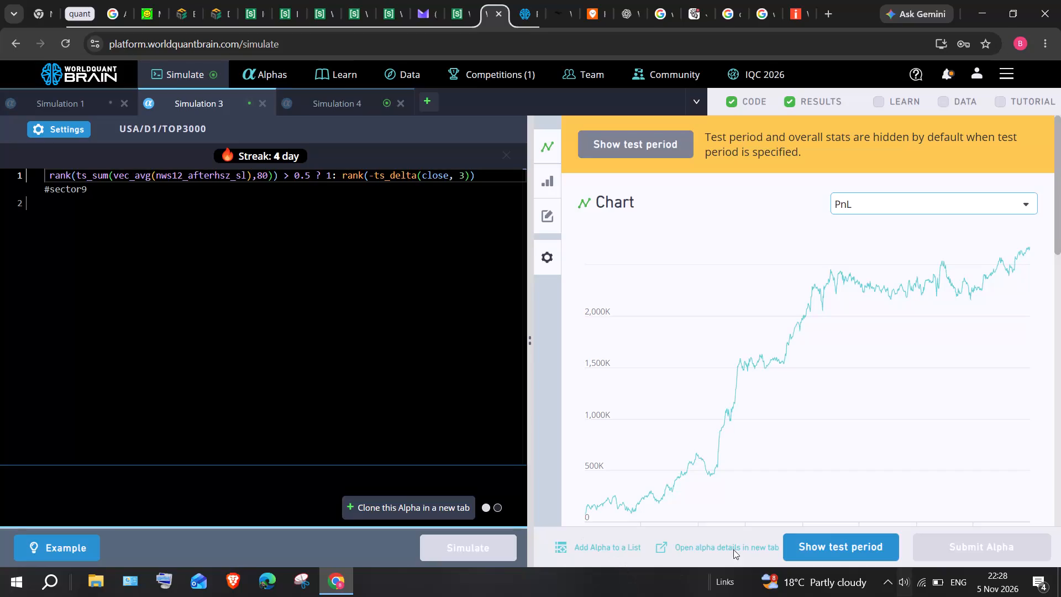
Reveal the test period results for Simulation 3 and review its IS Summary and IS Testing Status.
click(833, 538)
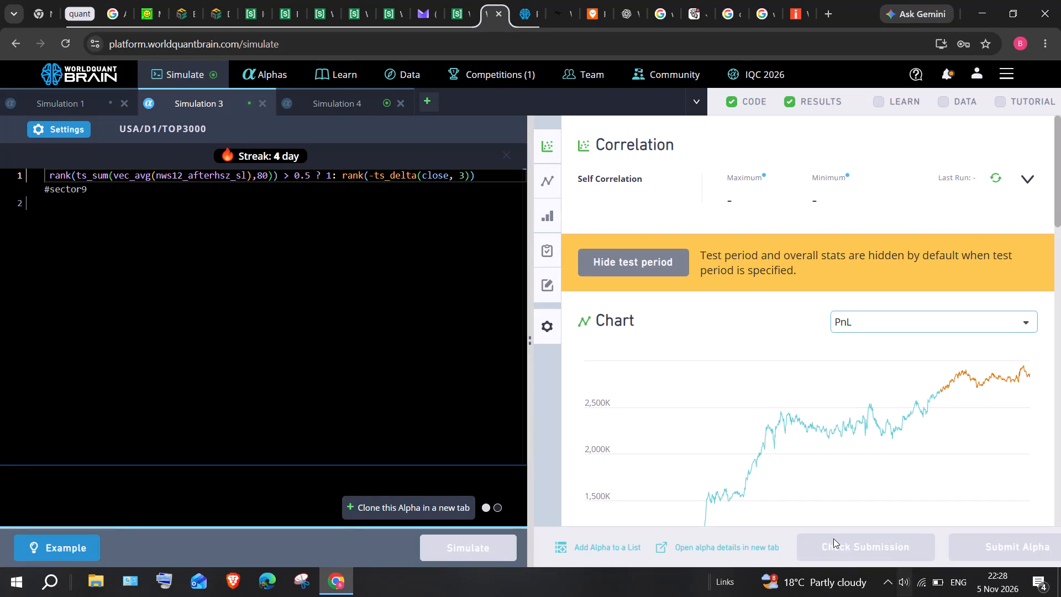
scroll(826, 493, down, 5)
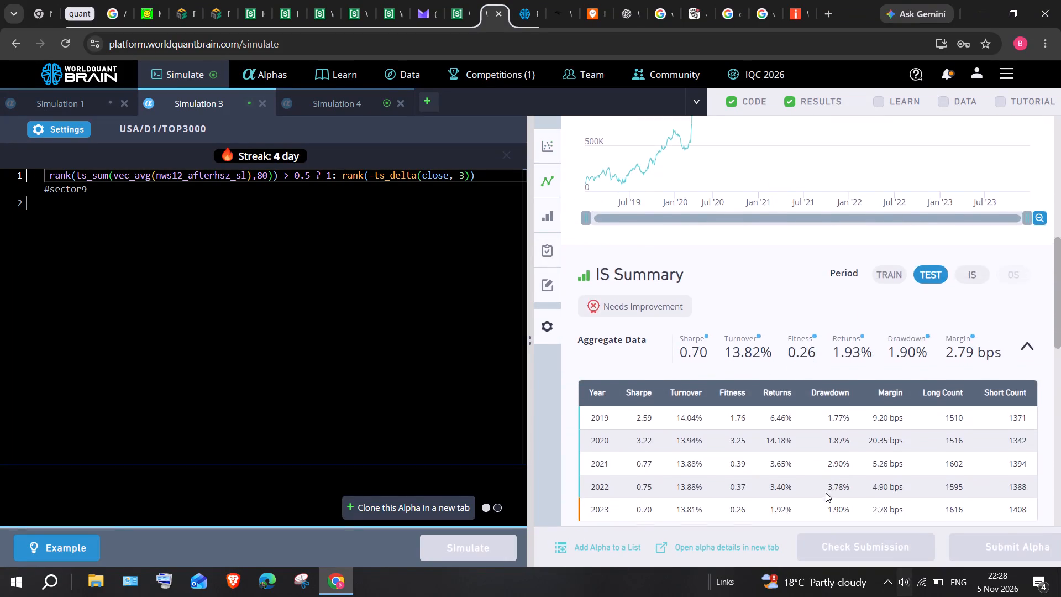
scroll(826, 493, down, 2)
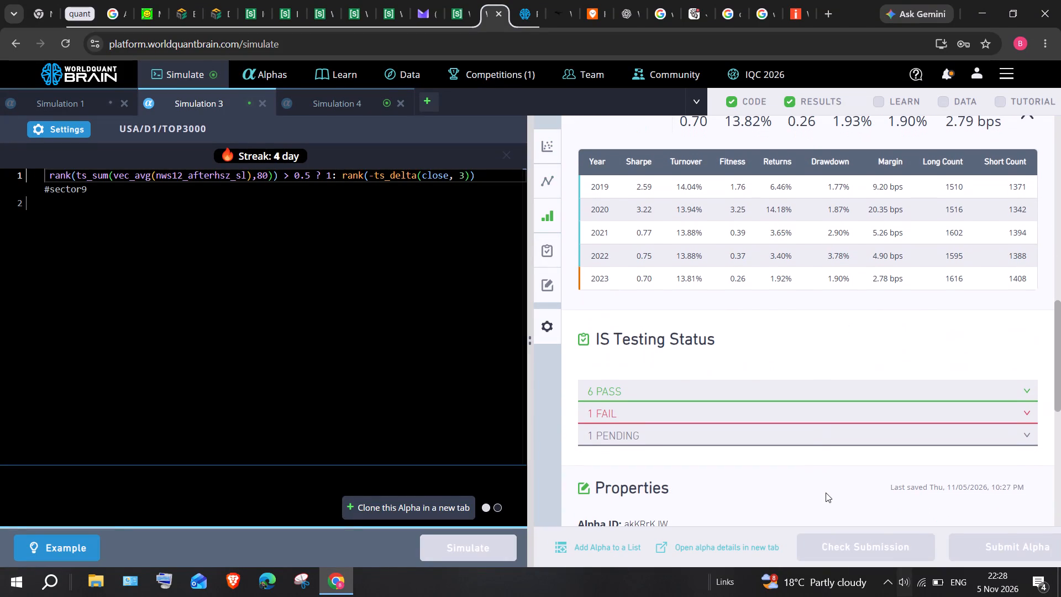
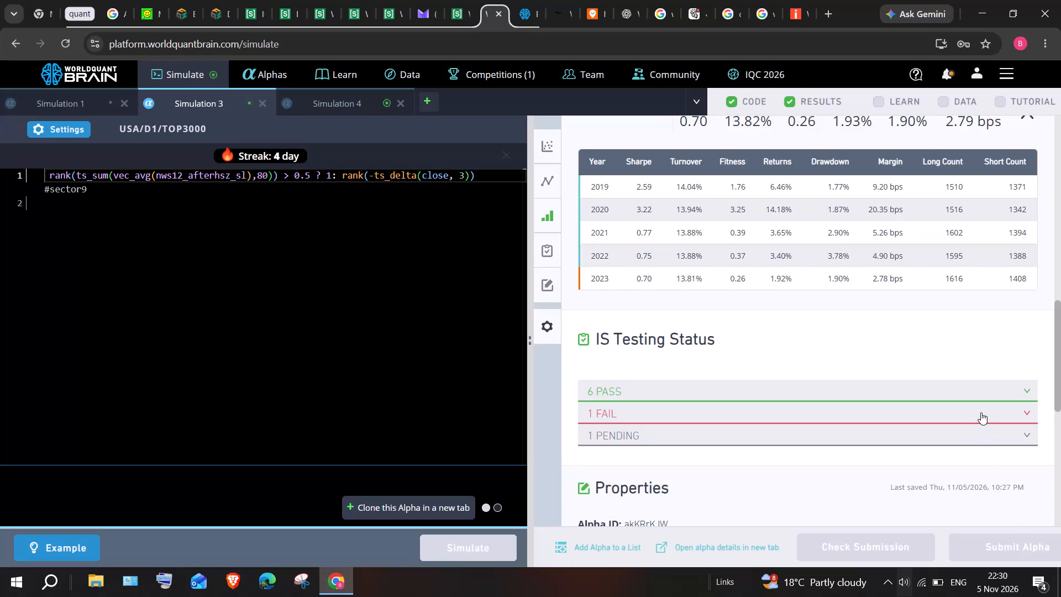
Show the details of the failed test in Simulation 3's IS Testing Status.
click(981, 412)
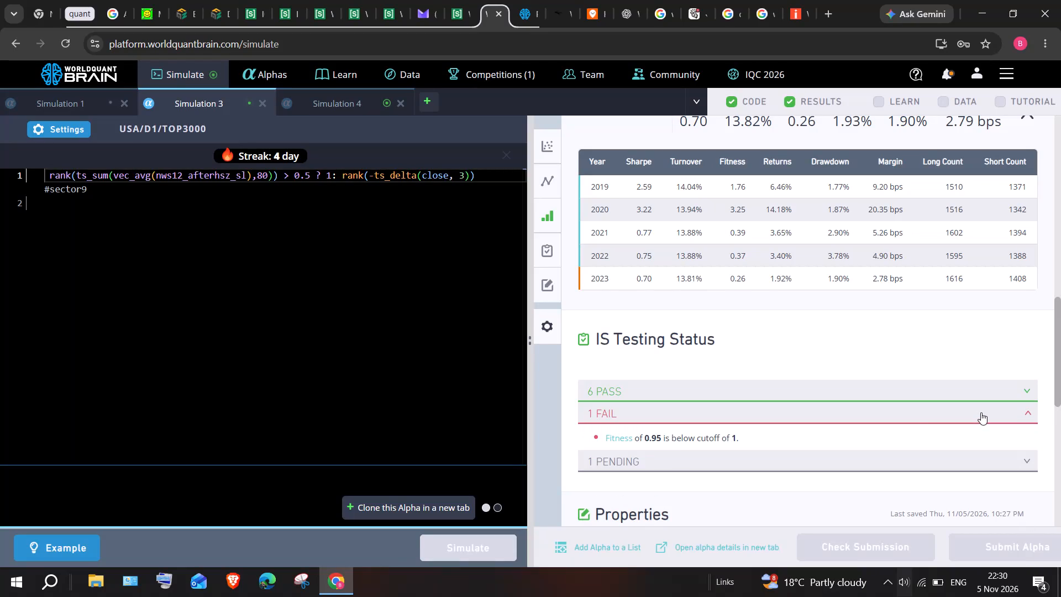
Set the ts_sum lookback window in the Simulation 3 expression to 40 and simulate the alpha again.
click(265, 175)
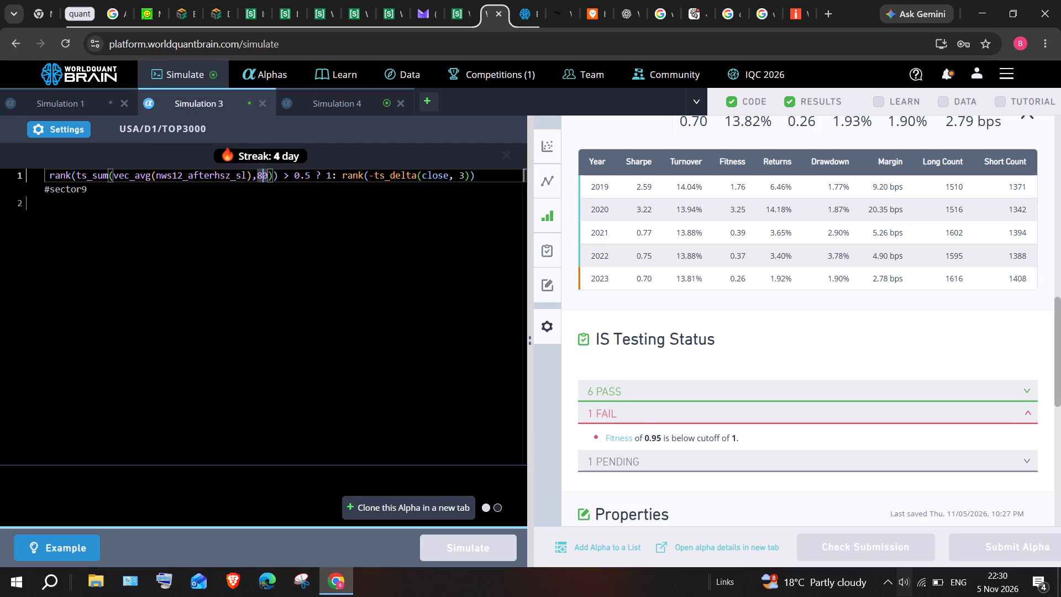
key(BackSpace)
key(4)
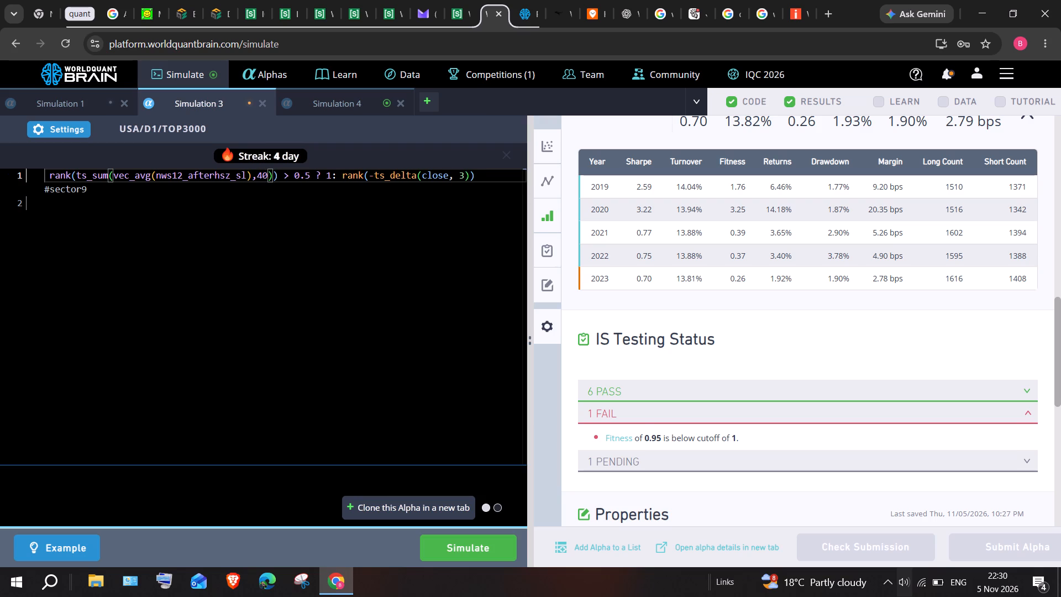
click(449, 544)
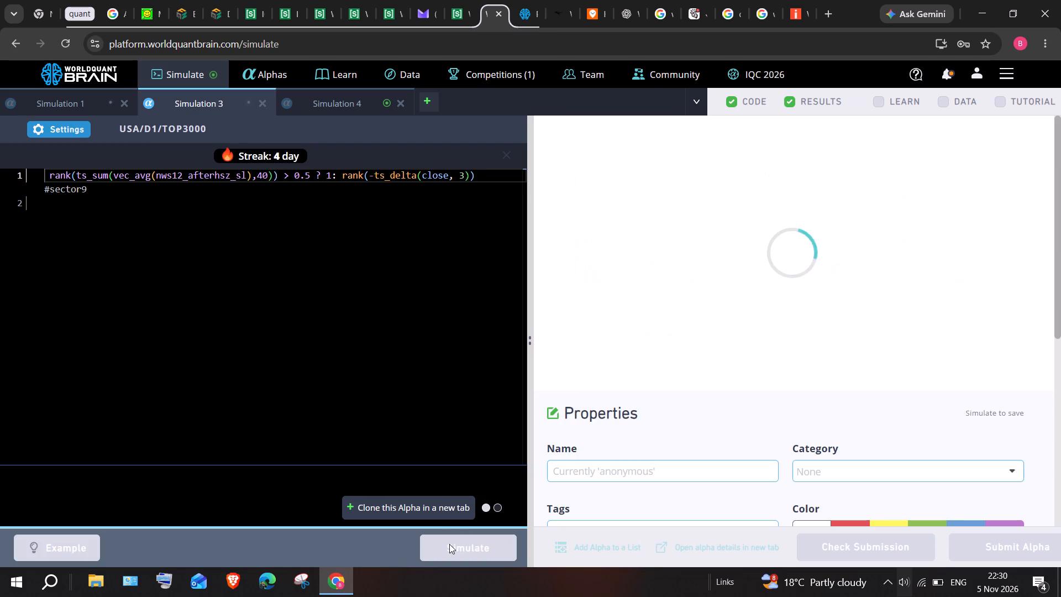
Reveal the test period results for Simulation 4's rank(anl4_ptp_flag) alpha and run its submission check.
click(340, 101)
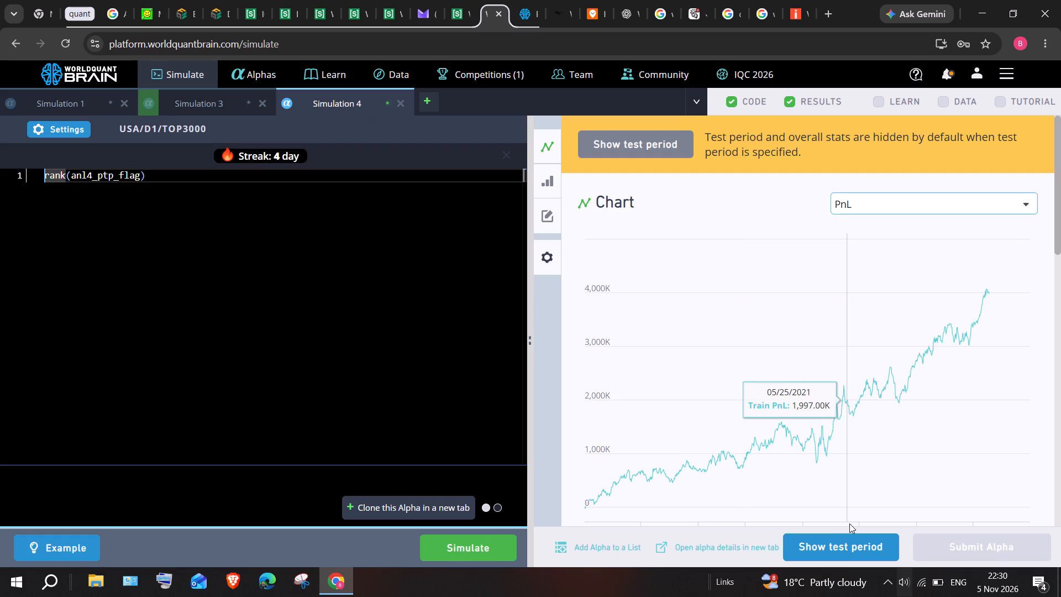
click(837, 540)
click(837, 540)
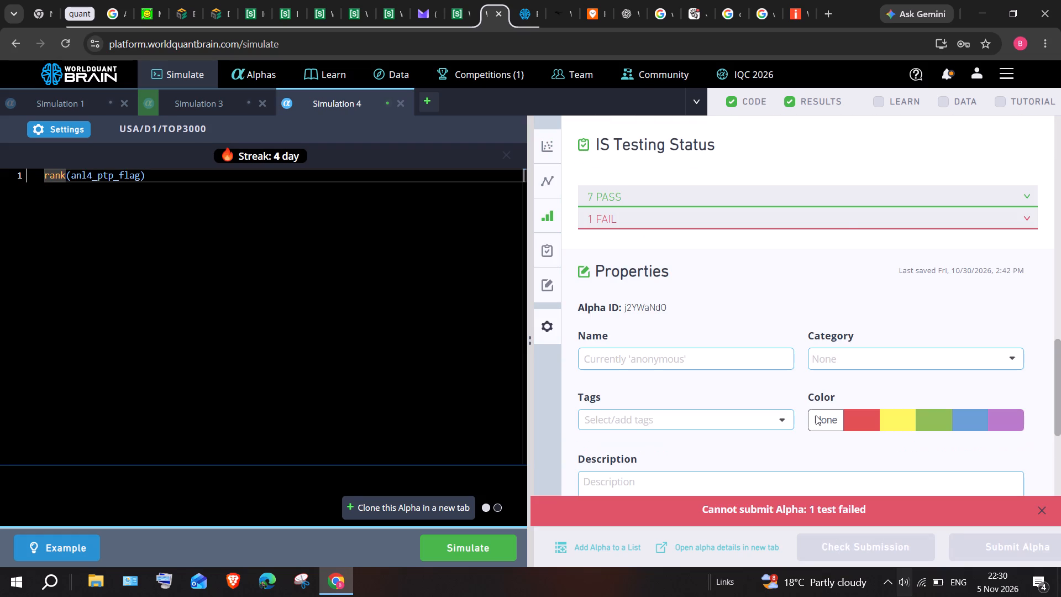
Examine the details of Simulation 4's failed test and review its IS Summary.
click(843, 224)
scroll(843, 224, up, 2)
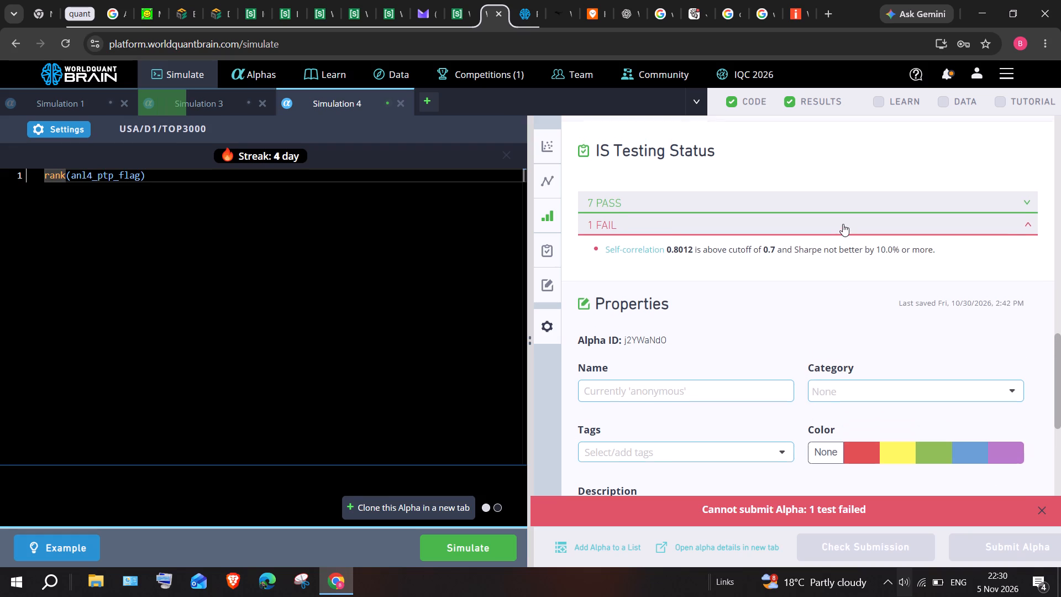
scroll(843, 224, up, 6)
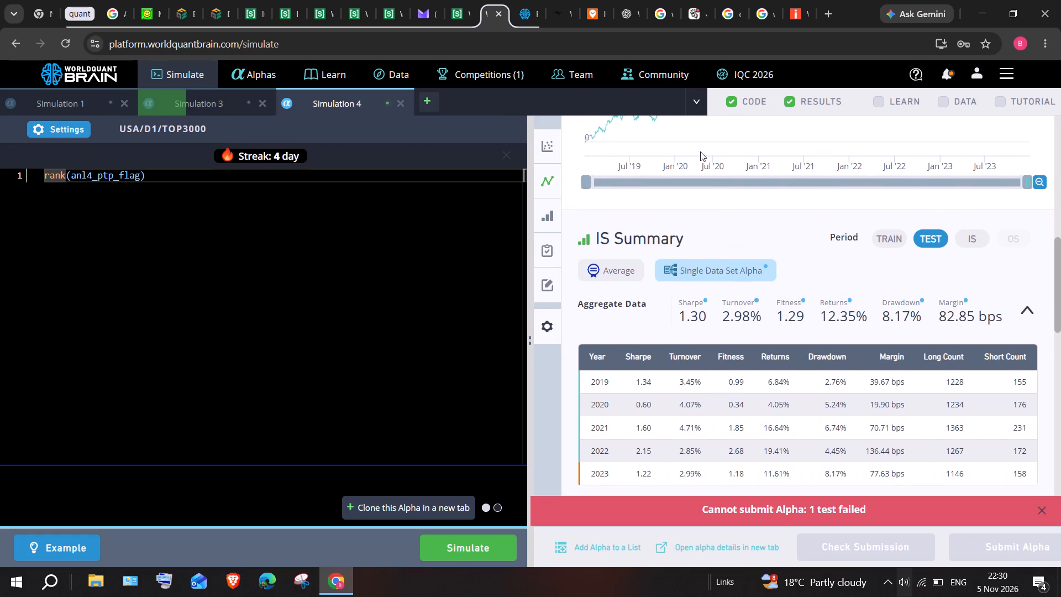
Change Simulation 4's neutralization setting to Industry and simulate the alpha again.
click(51, 128)
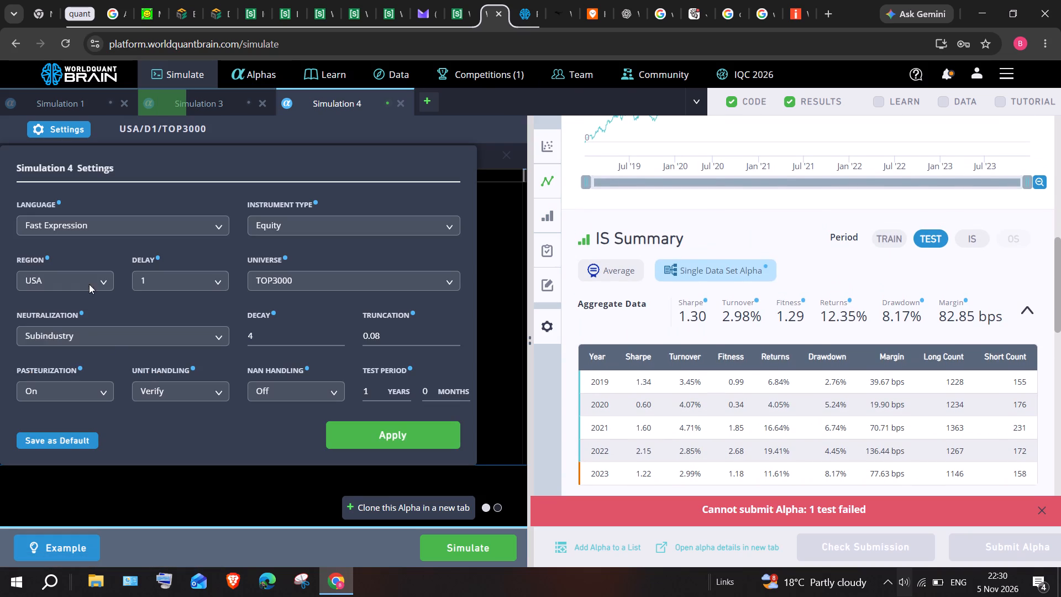
click(106, 332)
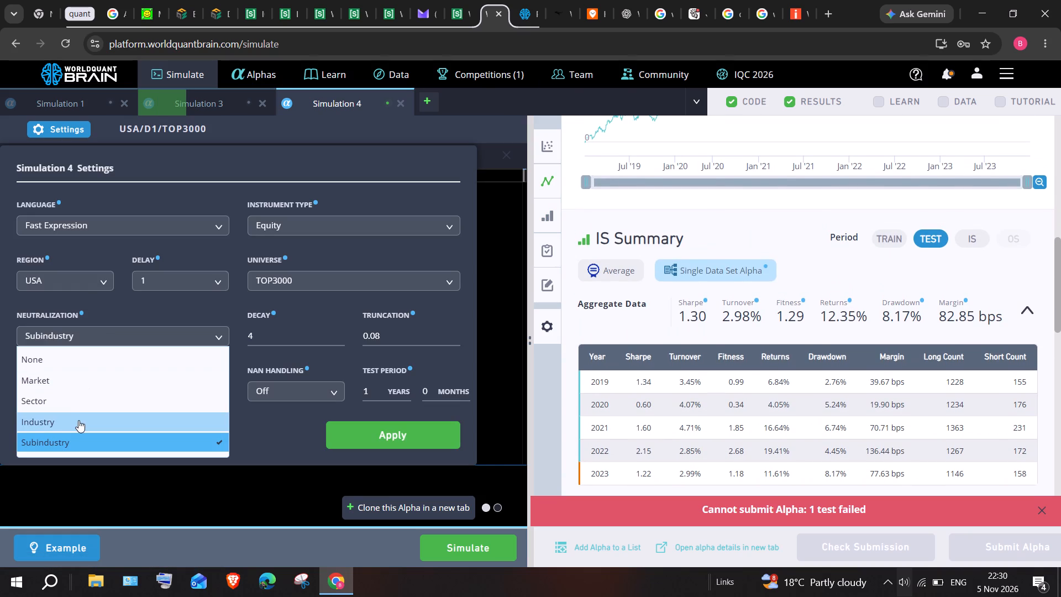
click(78, 420)
click(352, 437)
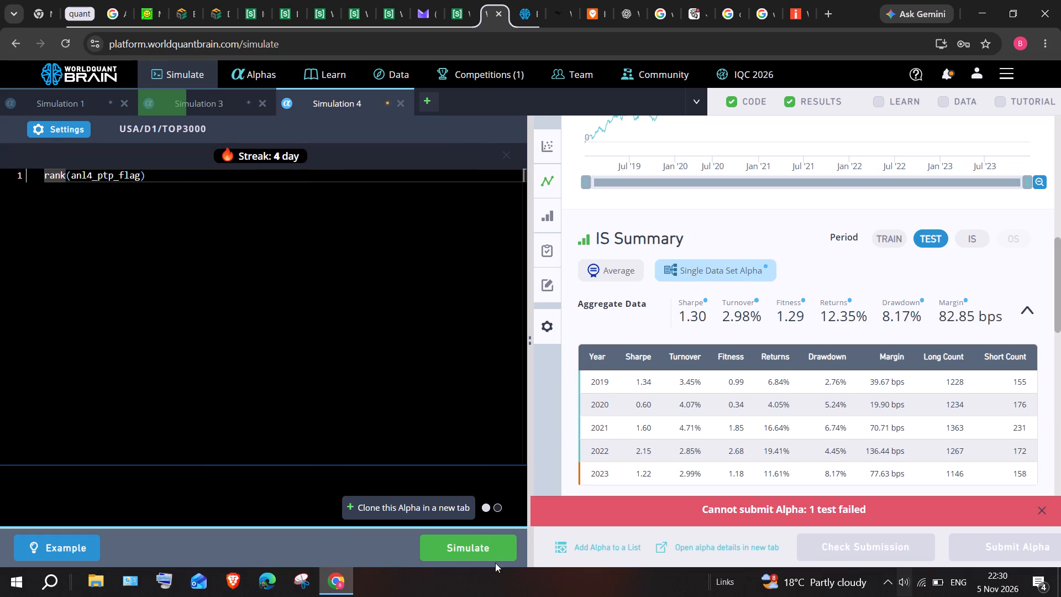
click(472, 551)
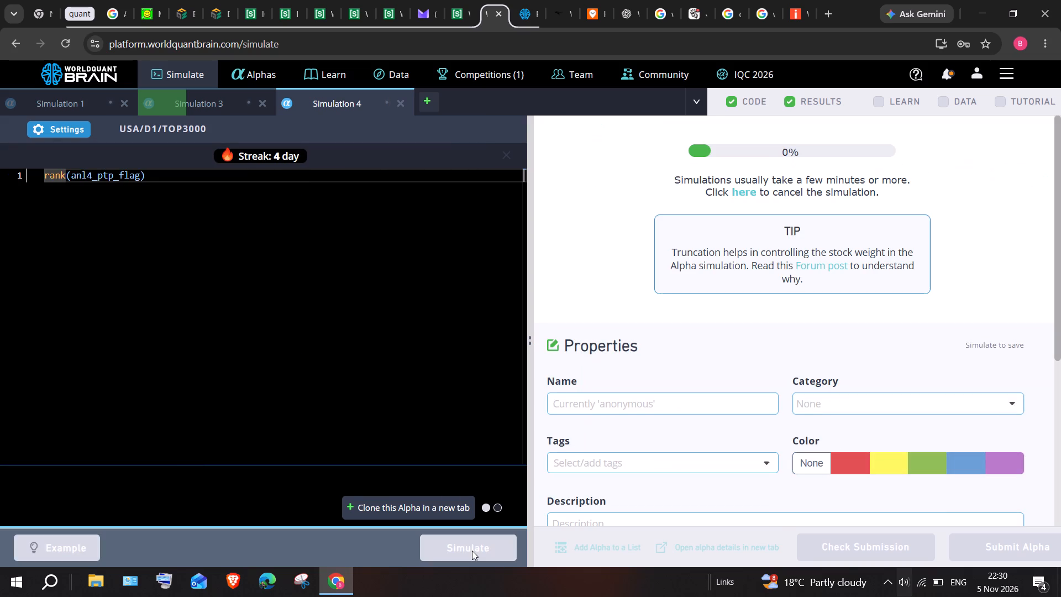
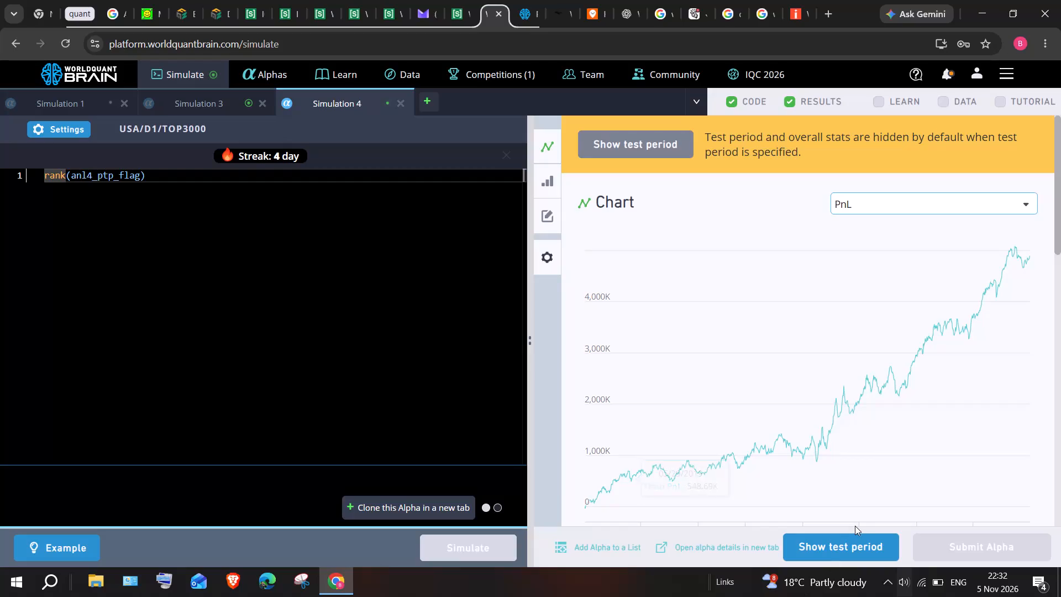
Reveal Simulation 4's test period results, run its submission check and examine the details of the failed test.
click(839, 544)
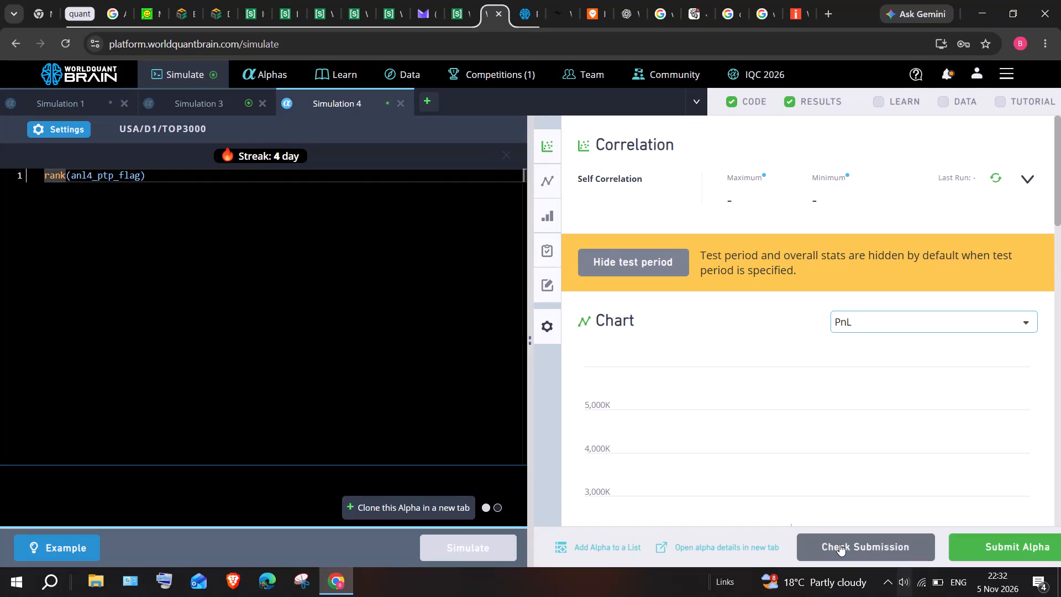
click(839, 544)
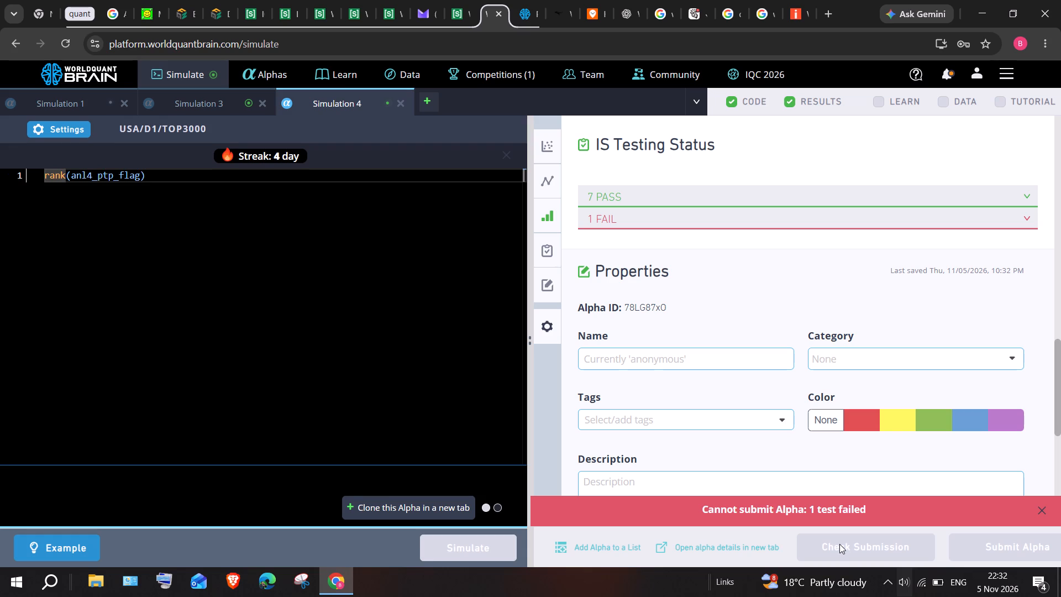
click(938, 219)
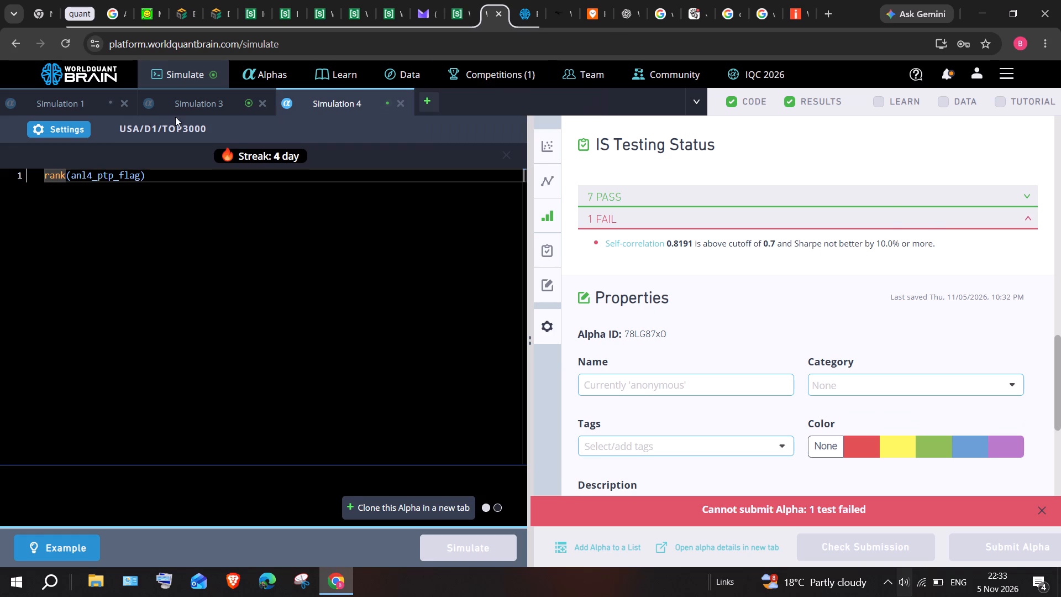
Set Simulation 4's decay to 6 in its settings and simulate the alpha again.
click(71, 128)
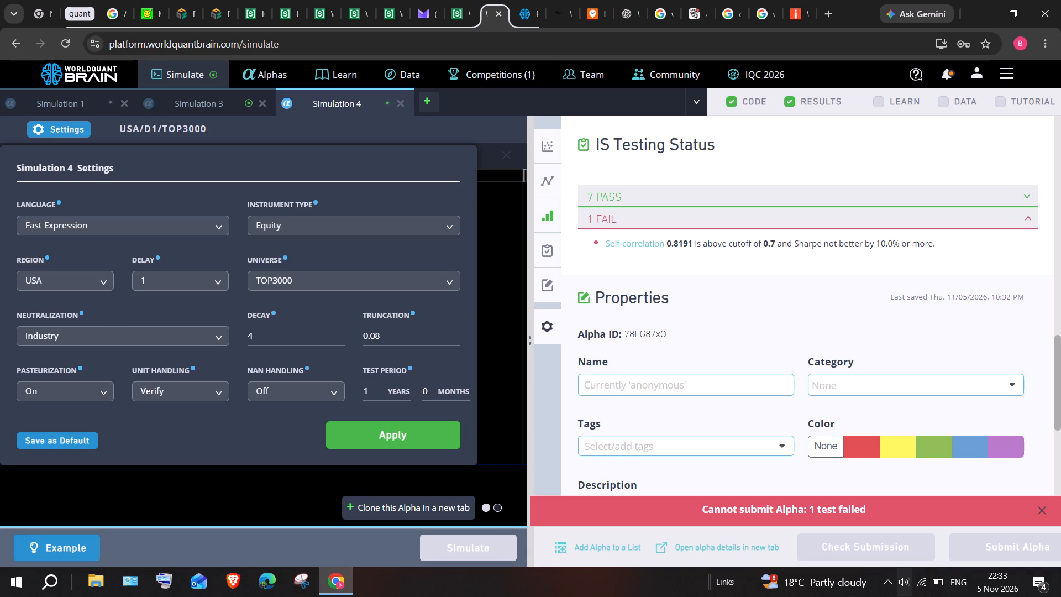
click(270, 337)
key(Up)
key(Up)
click(375, 426)
click(465, 544)
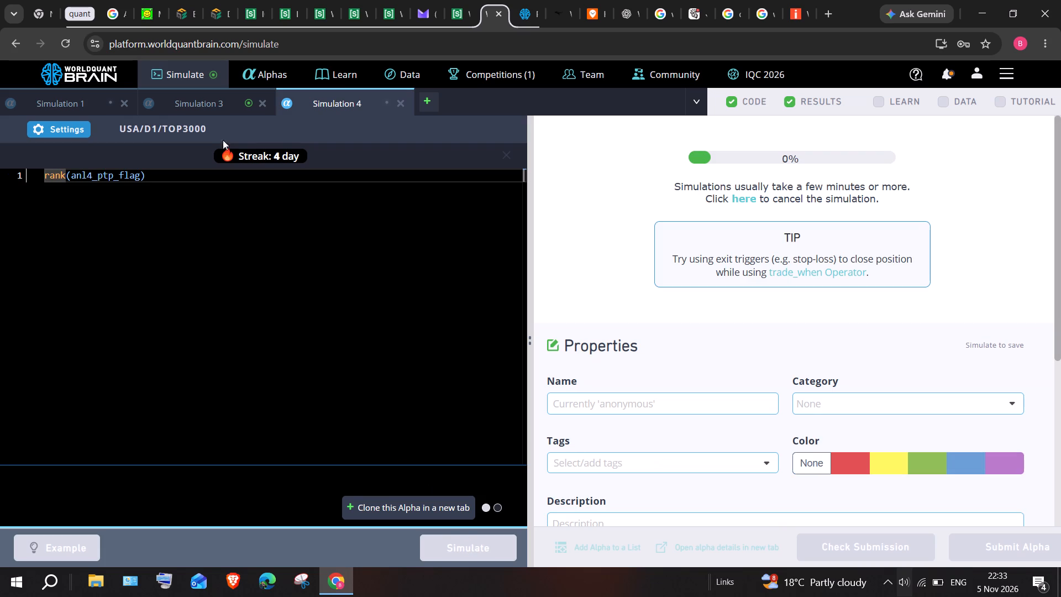
Reveal Simulation 3's test period results, run its submission check and examine the details of the failed test.
click(190, 112)
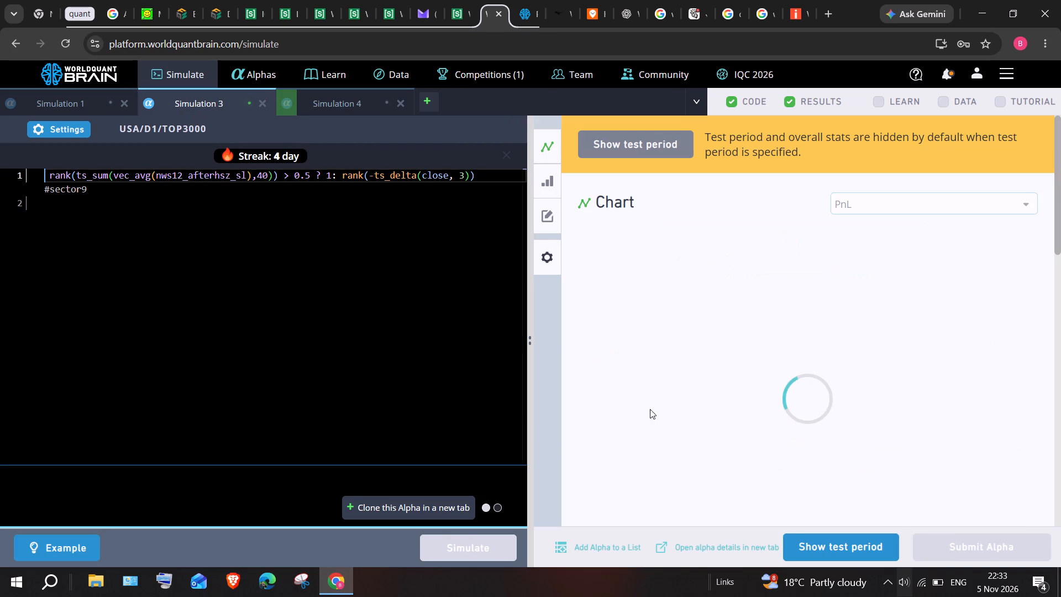
click(811, 552)
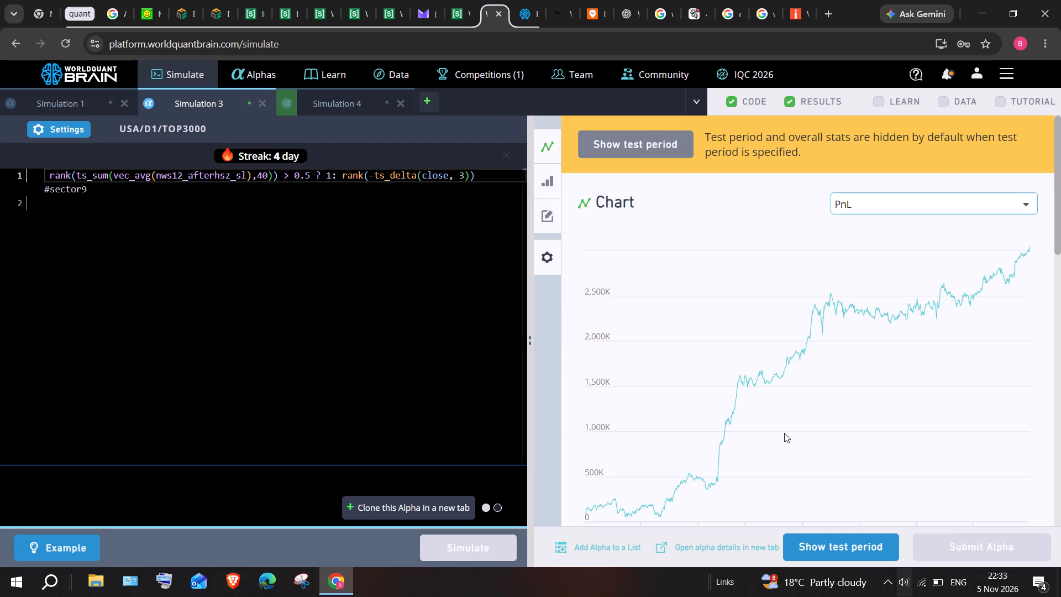
click(862, 549)
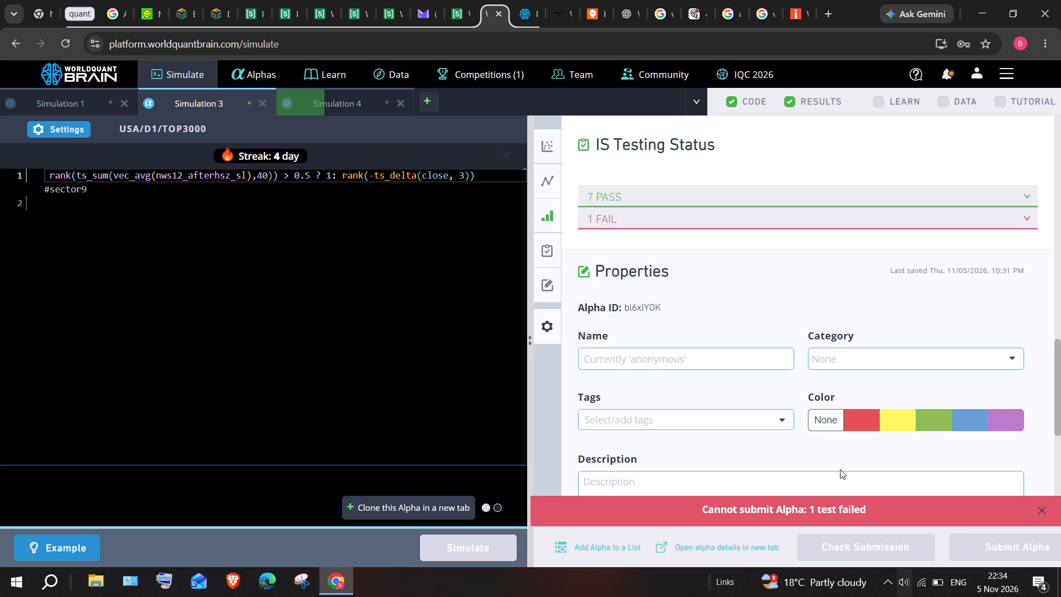
click(953, 217)
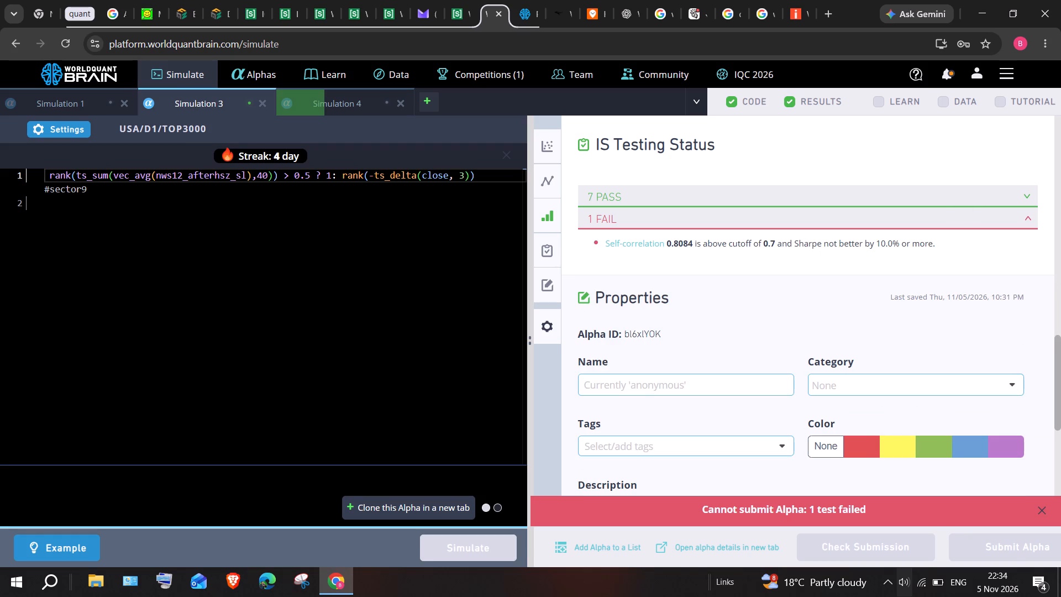
Set the ts_sum lookback window in the Simulation 3 expression to 50 and simulate the alpha again.
click(262, 178)
key(BackSpace)
key(5)
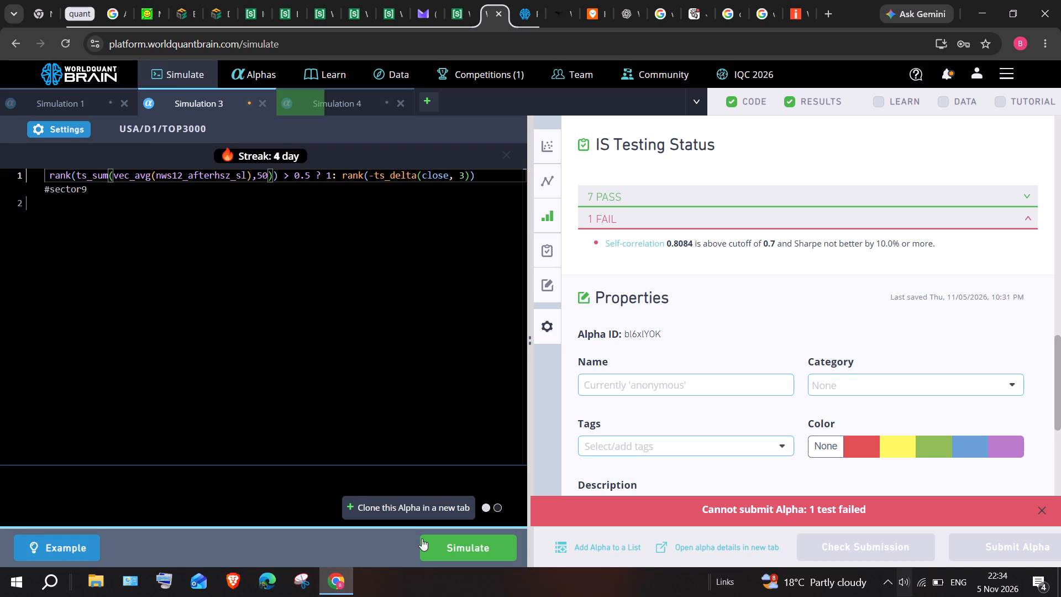
click(459, 549)
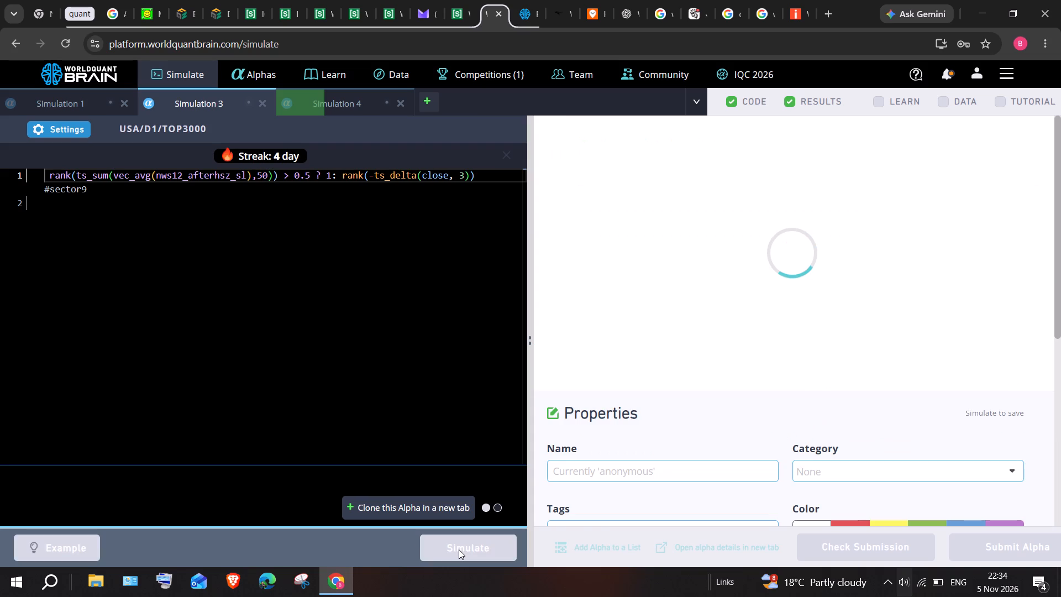
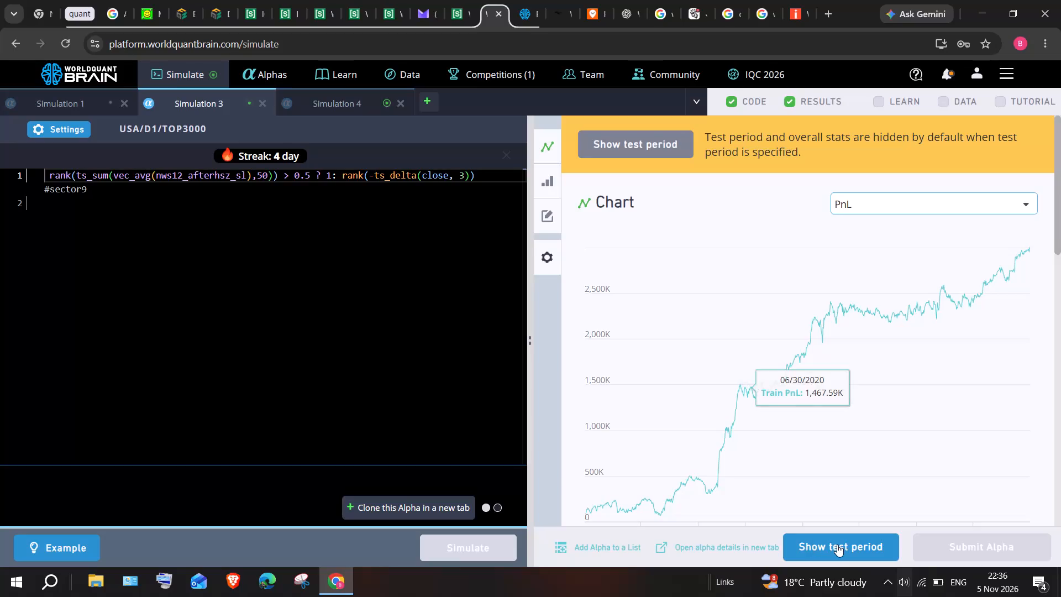
Reveal Simulation 3's test period results, run its submission check and examine the details of the failed test.
click(837, 544)
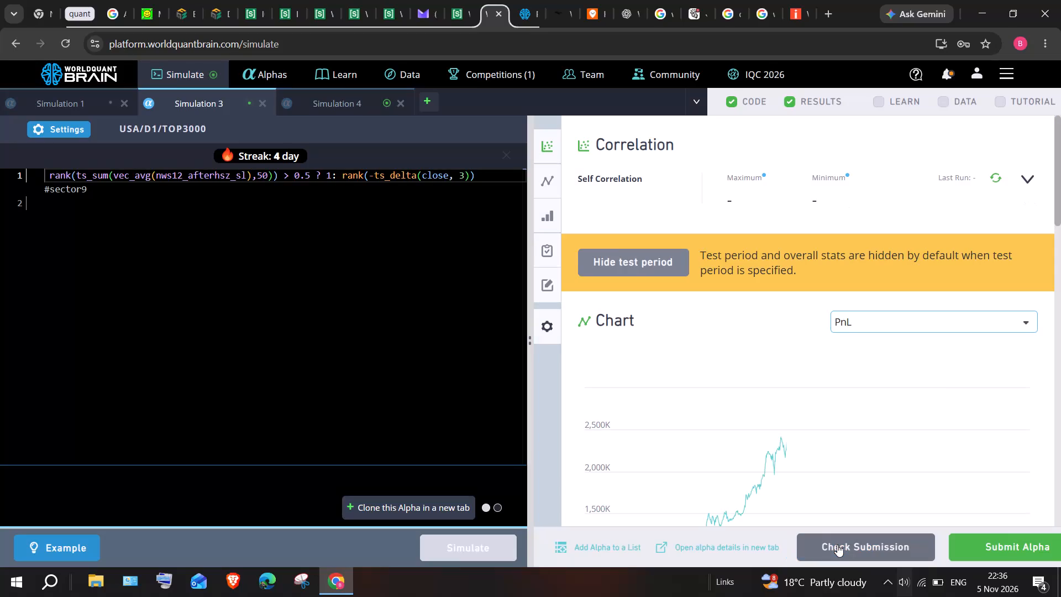
click(837, 544)
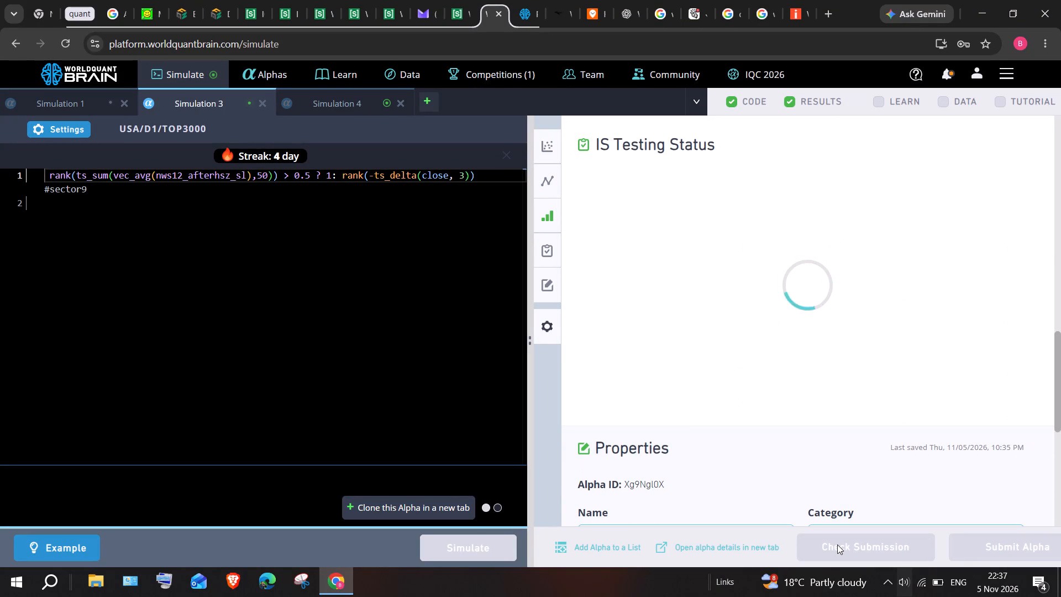
click(763, 221)
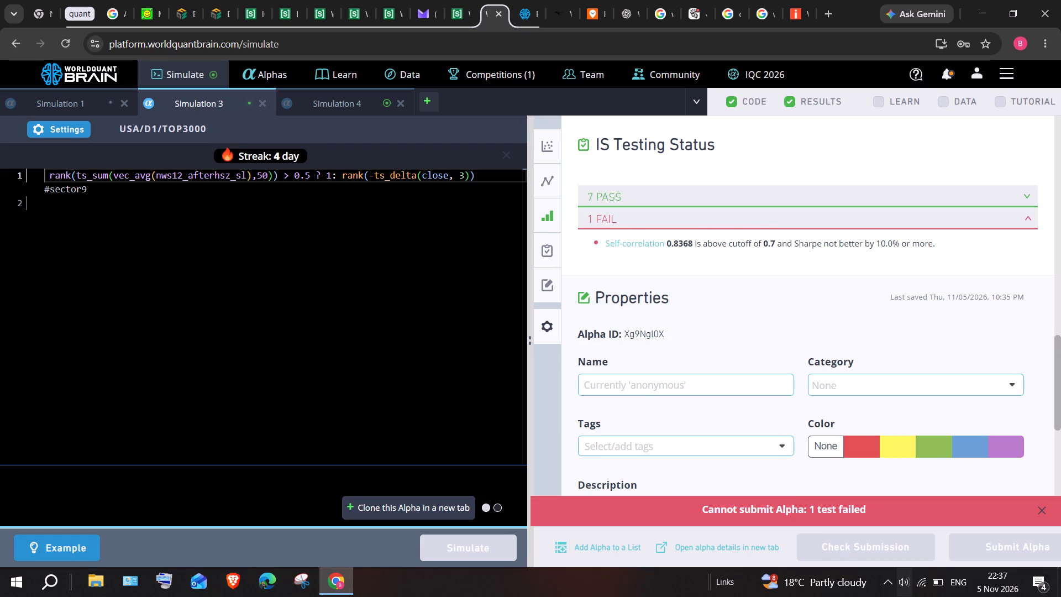
Replace close with open in the ts_delta term of the Simulation 3 expression and simulate the alpha again.
click(449, 170)
key(BackSpace)
key(BackSpace)
key(BackSpace)
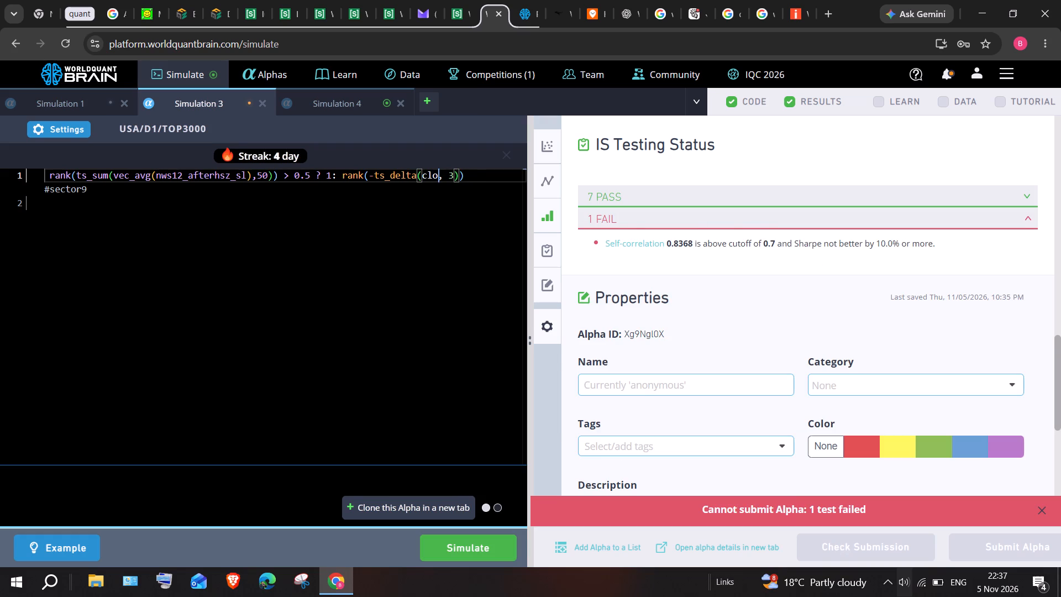
key(BackSpace)
key(BackSpace)
text(open)
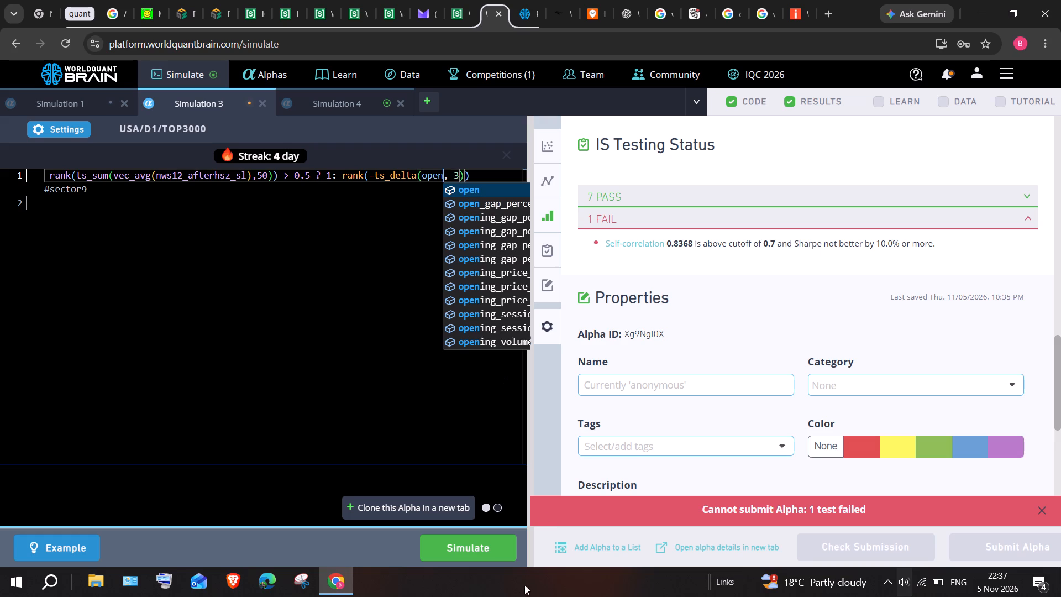
click(484, 547)
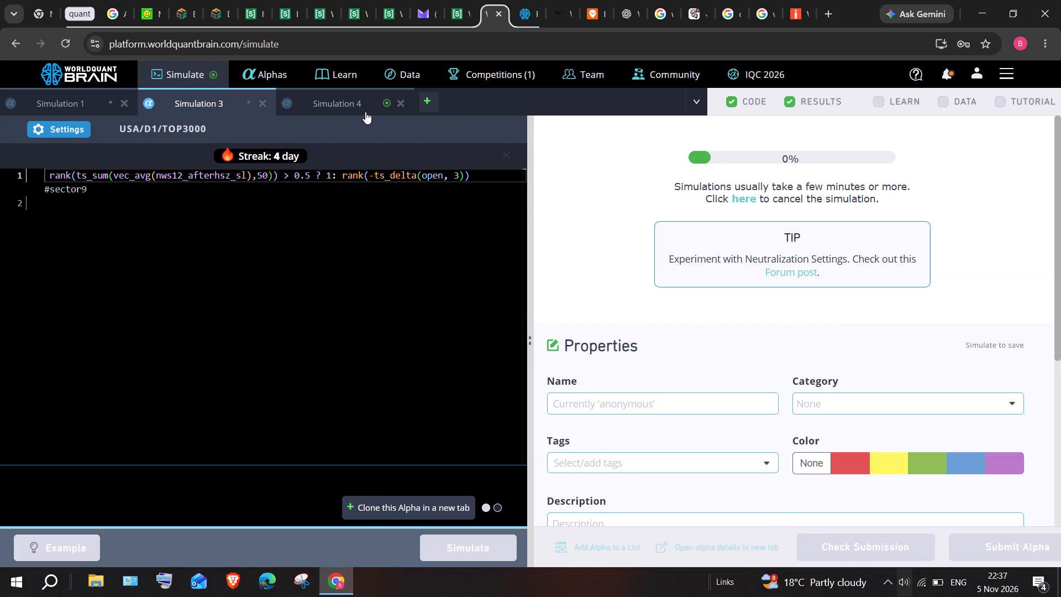
Reveal the test period results of the rank(anl4_ptp_flag) alpha in Simulation 4 and run its submission check.
click(365, 108)
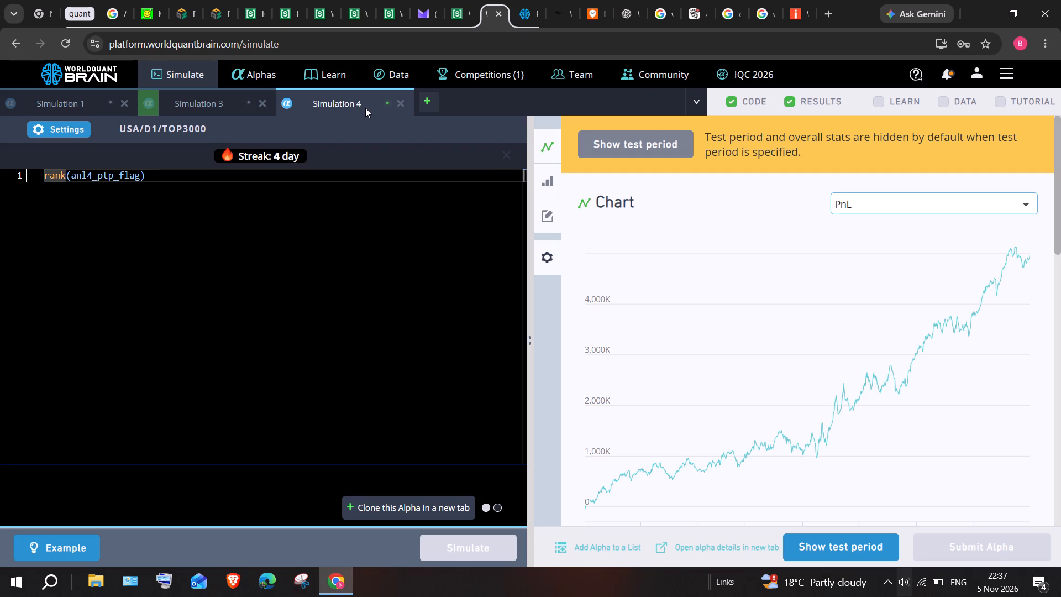
click(830, 546)
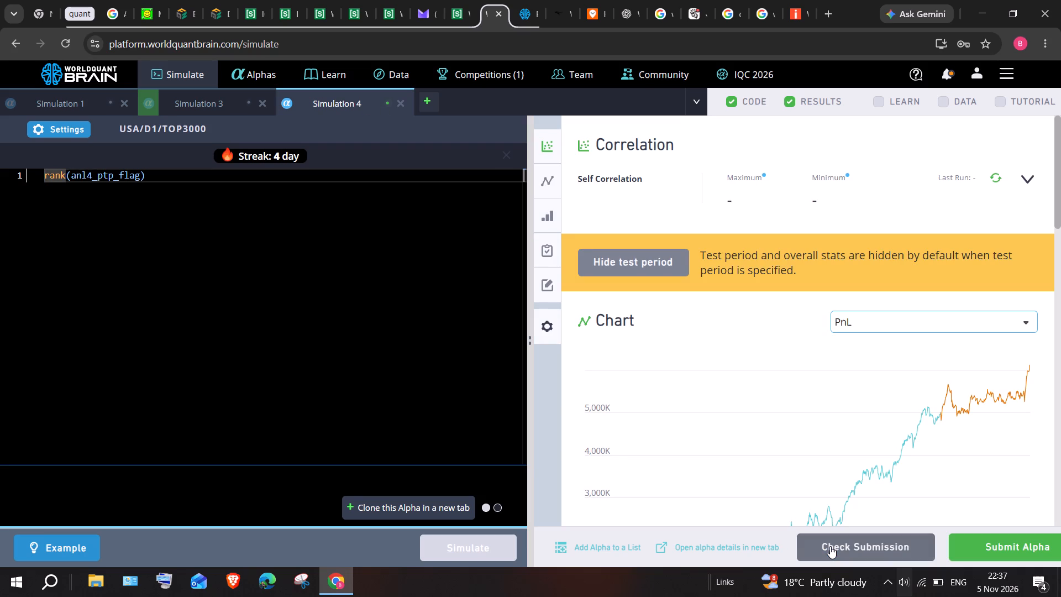
click(830, 546)
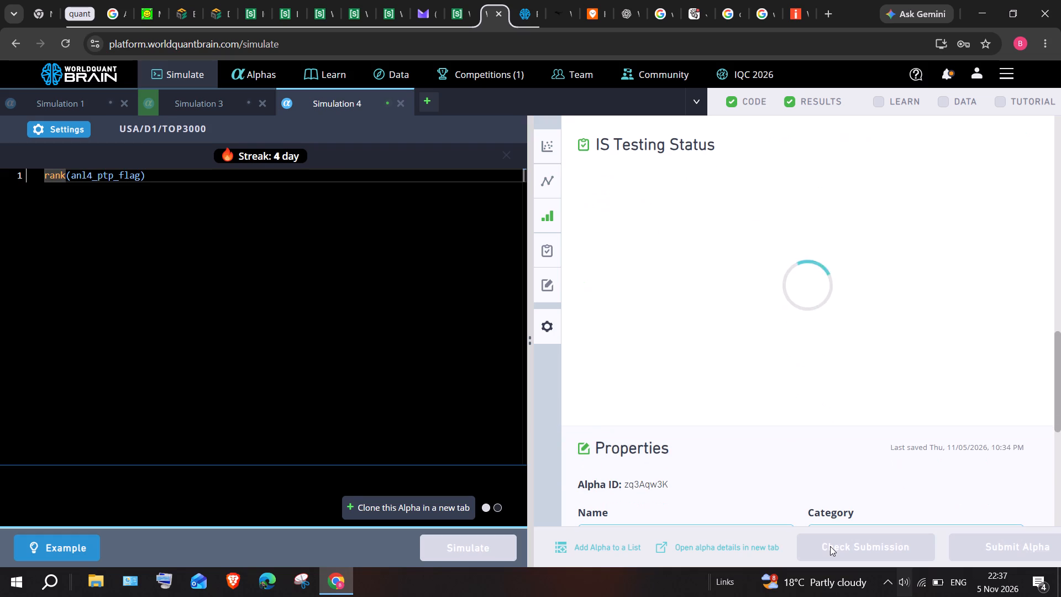
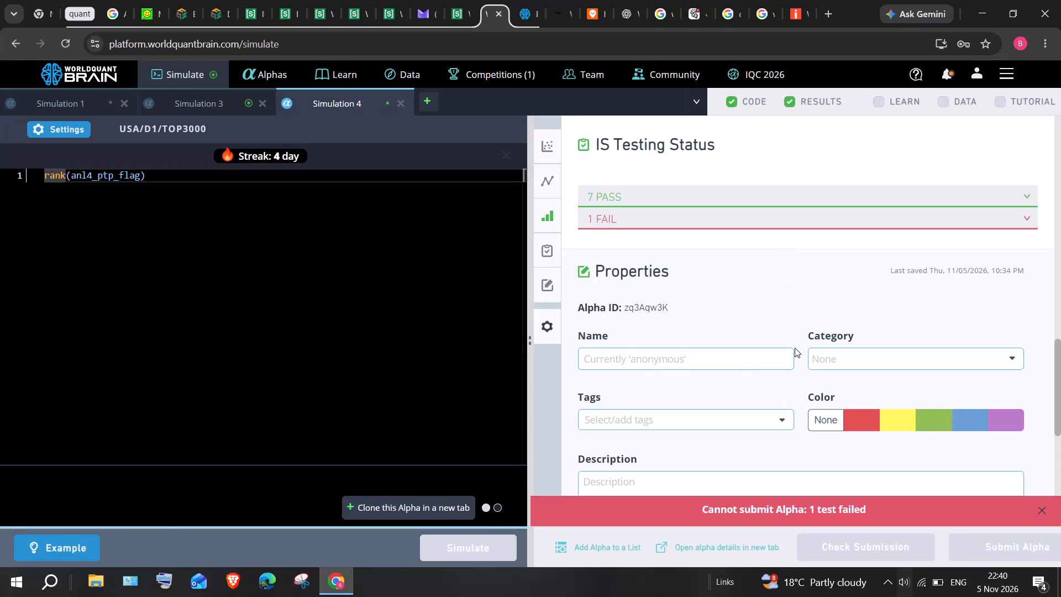
Examine the details of the failed submission test for the rank(anl4_ptp_flag) alpha in Simulation 4.
click(786, 224)
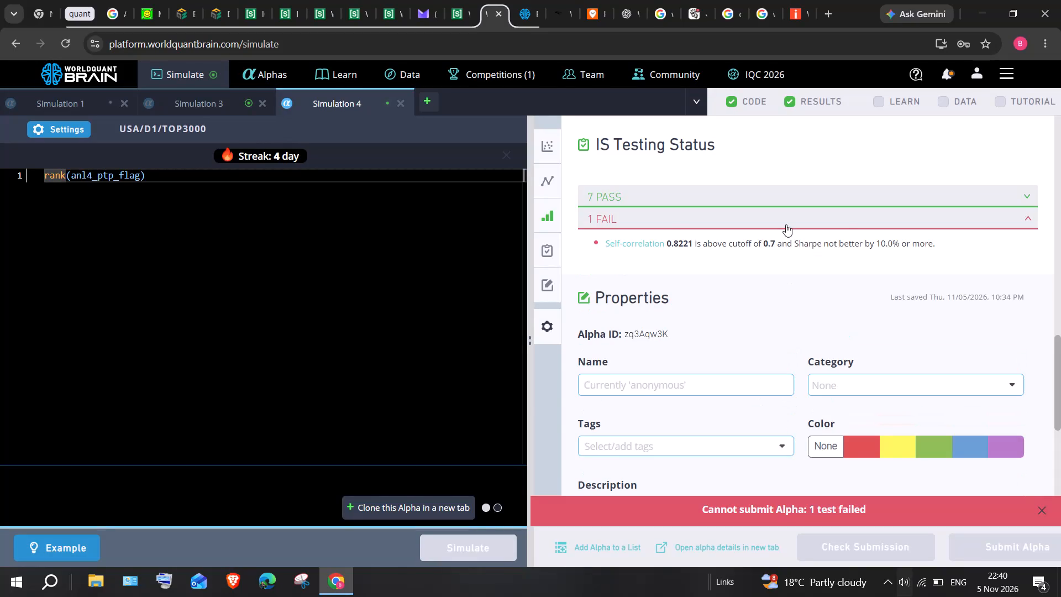
Change the Simulation 4 expression to ts_rank(anl4_ptp_flag,1), keep its simulation settings as they are, and simulate the alpha.
click(45, 170)
text(ts)
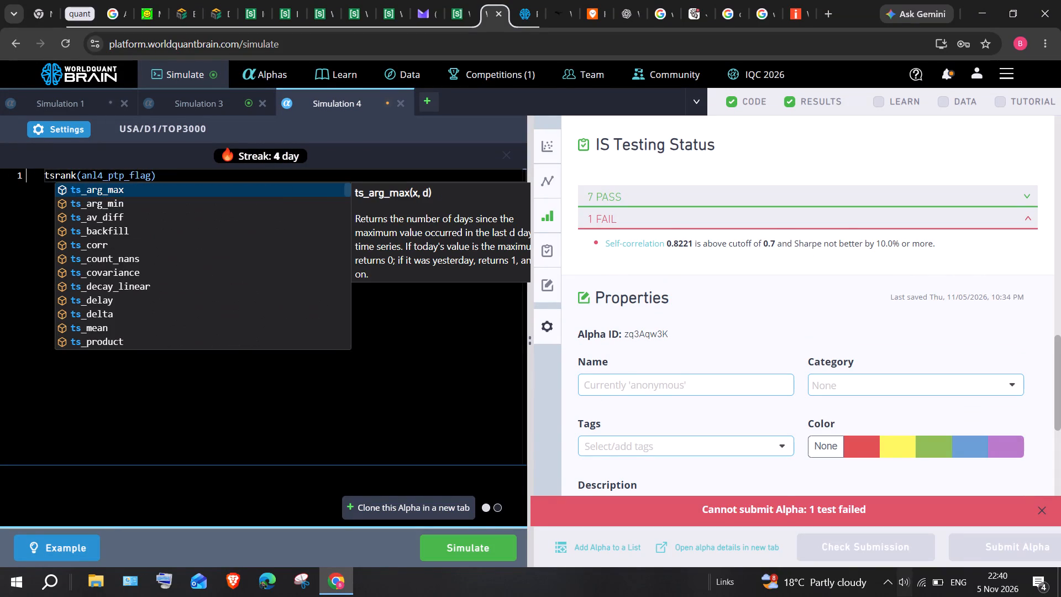
key(shift+underscore)
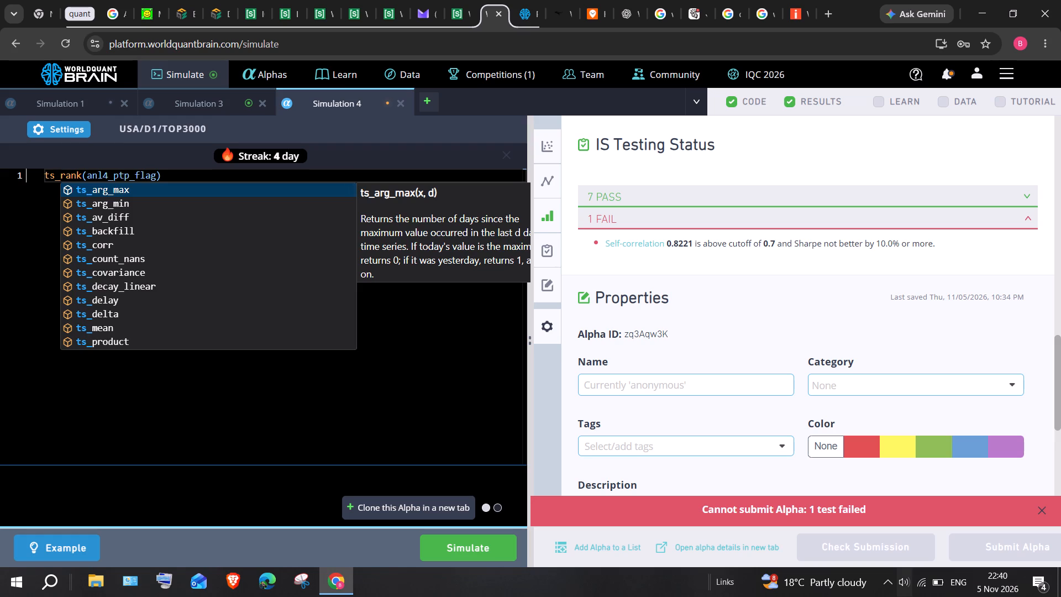
click(157, 174)
text(,1)
click(61, 130)
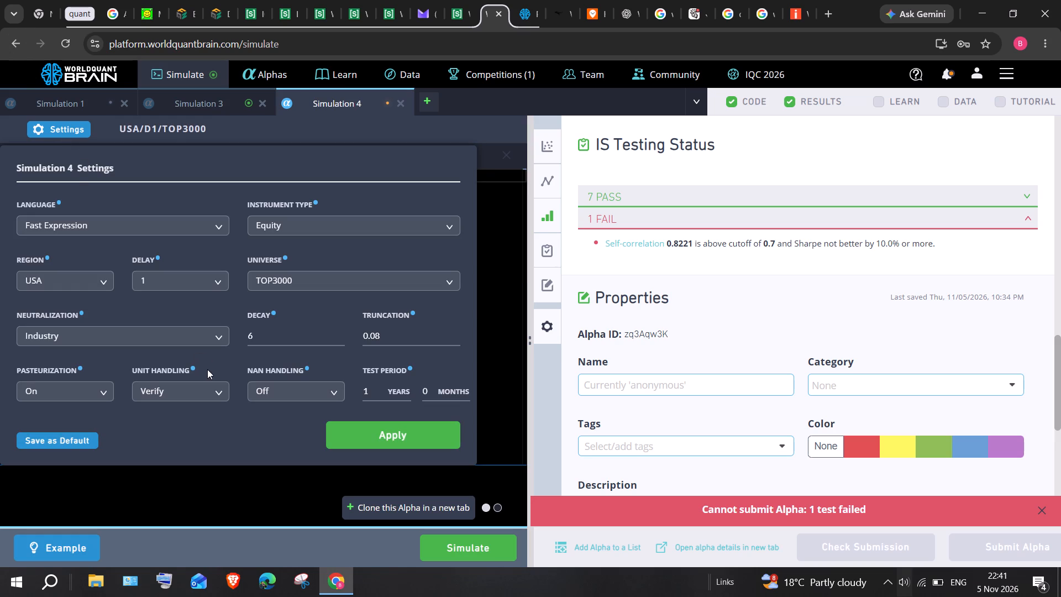
click(385, 430)
click(459, 543)
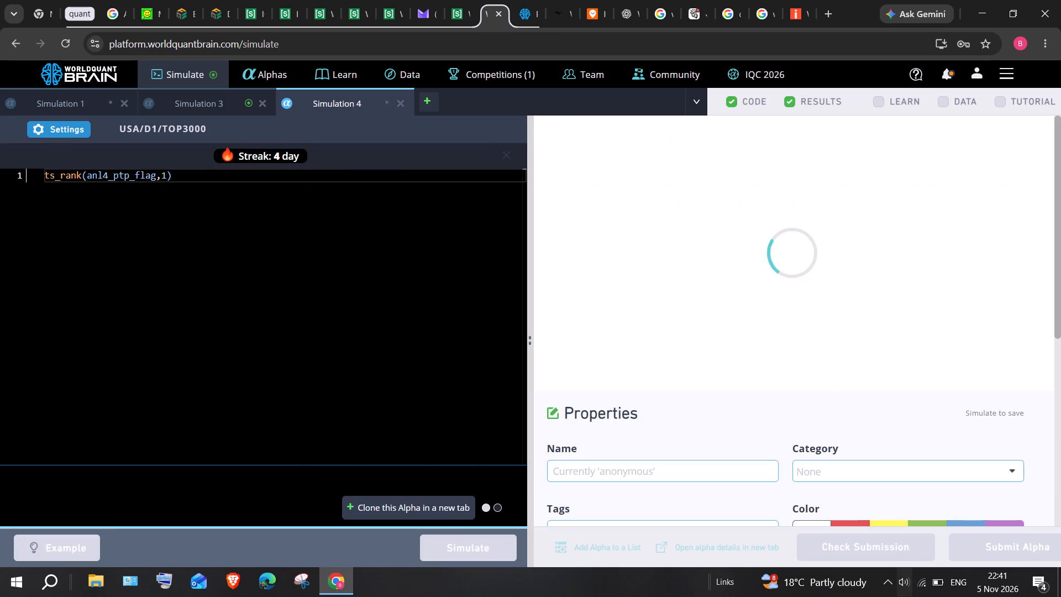
Reveal the test period results of the open-based alpha in Simulation 3 and examine the details of its failed test.
click(223, 97)
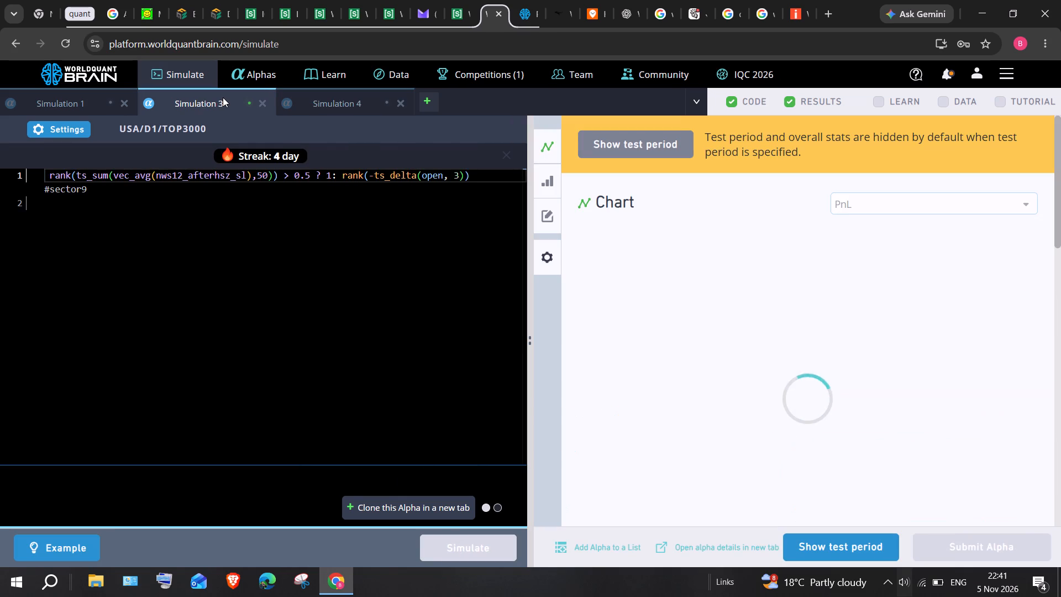
click(843, 541)
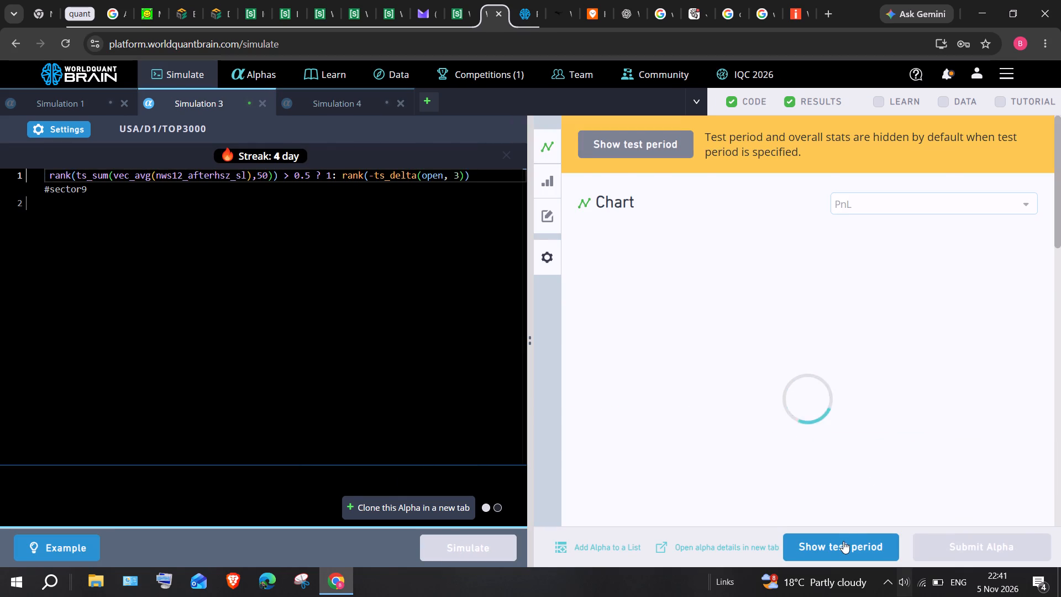
scroll(813, 478, down, 3)
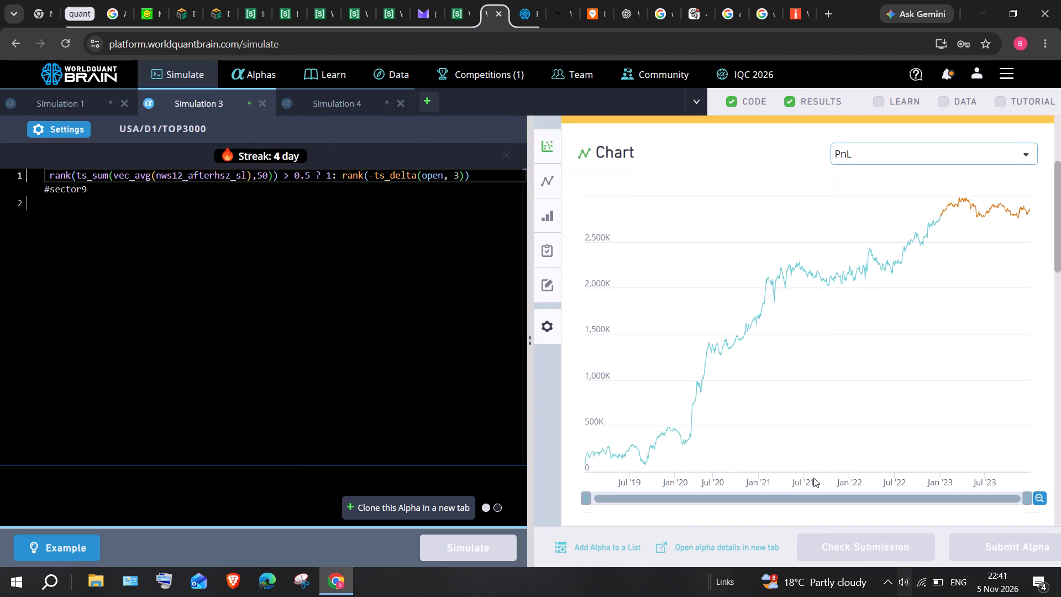
scroll(813, 478, down, 6)
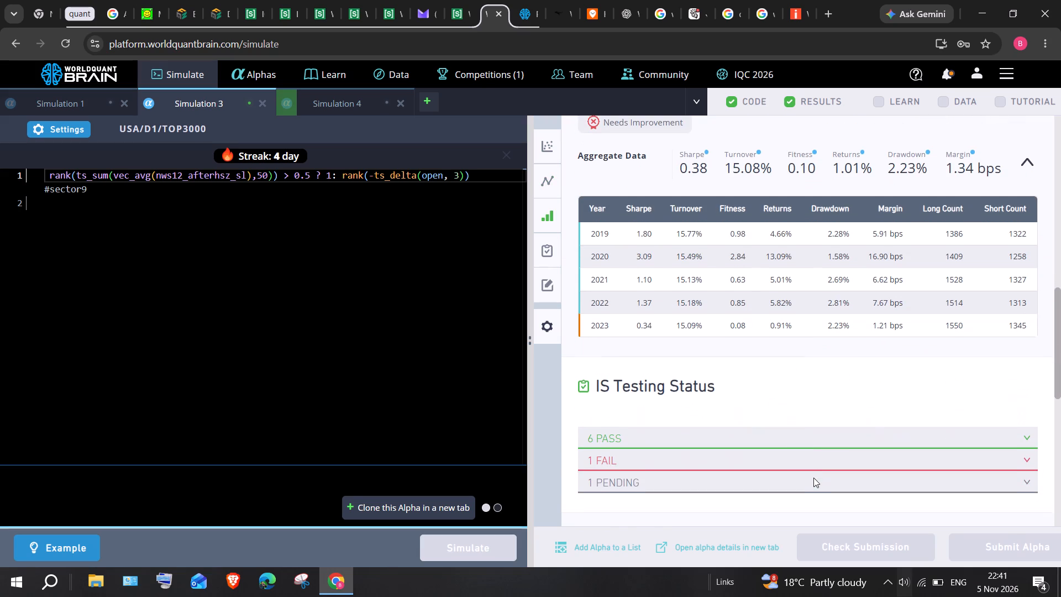
scroll(813, 478, down, 1)
click(825, 439)
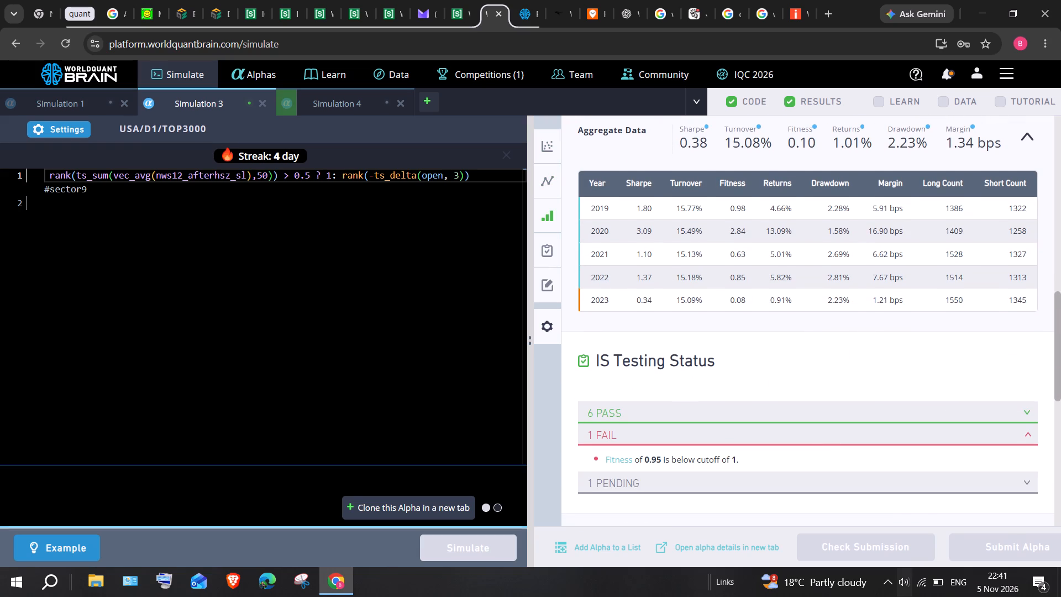
Set the ts_sum lookback window in the Simulation 3 expression to 60.
click(263, 176)
key(BackSpace)
key(6)
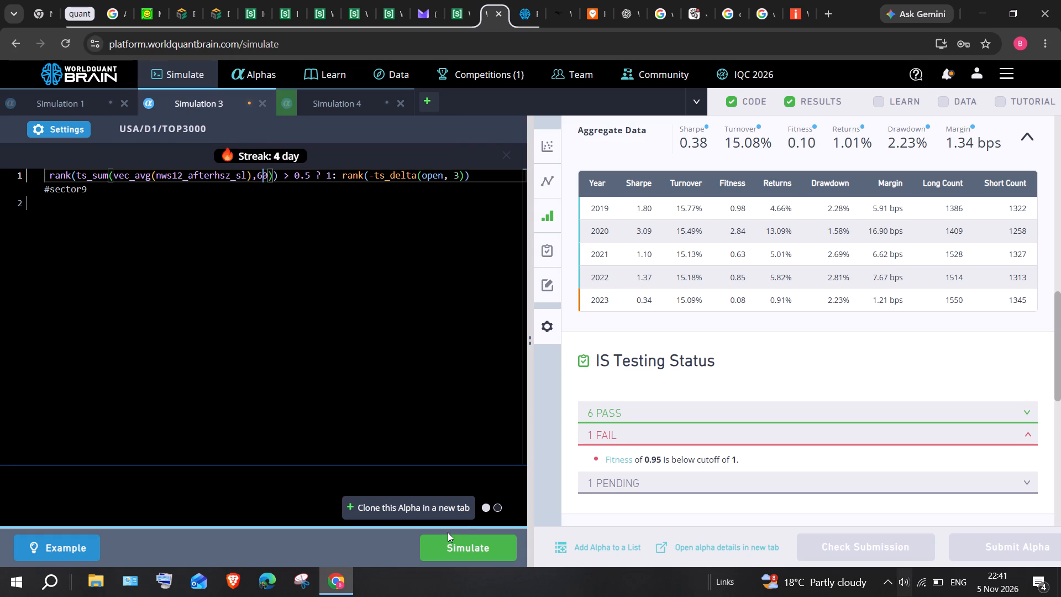
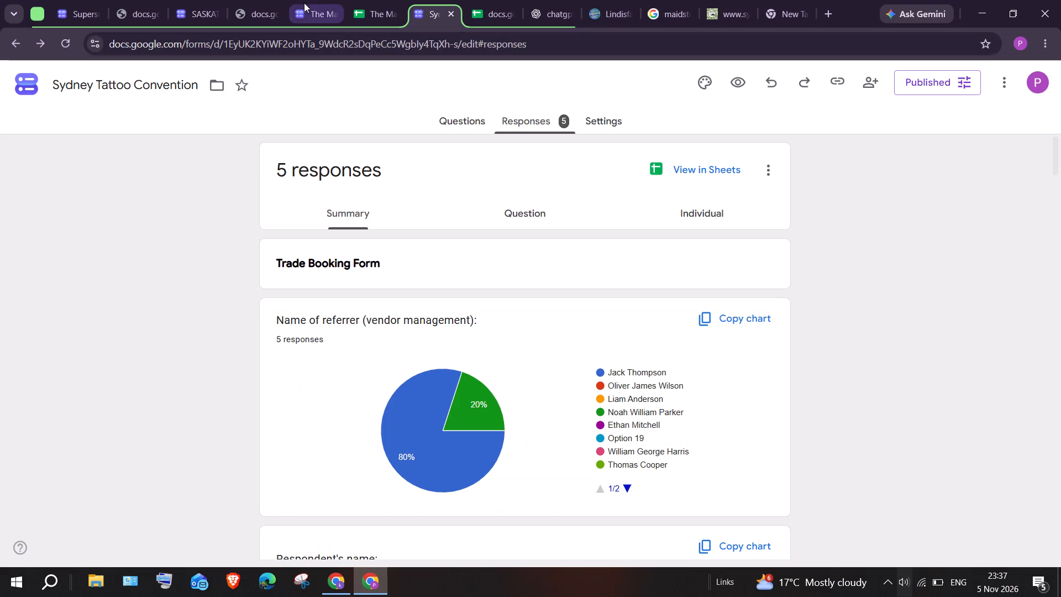
Reload the Sydney Tattoo Convention and The Maidstone Tattoo Extravaganza form responses to check for new submissions.
click(306, 5)
click(441, 22)
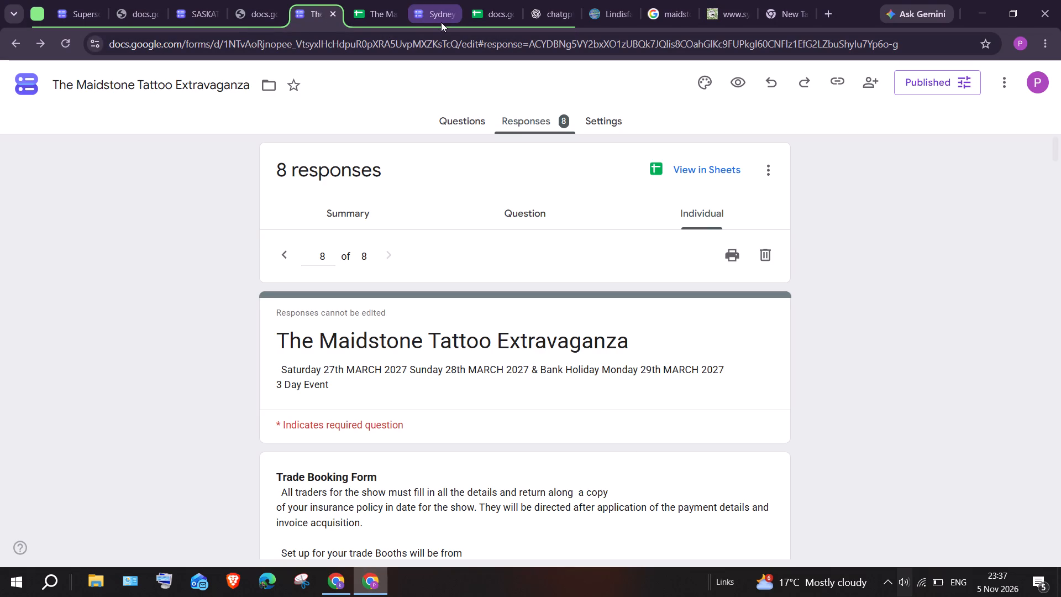
click(72, 47)
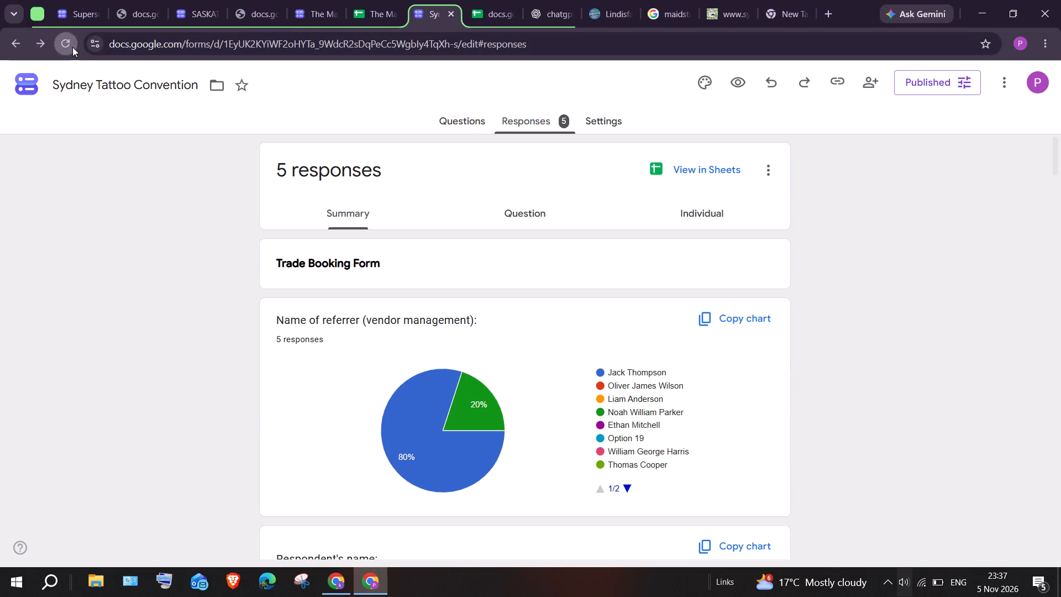
click(307, 8)
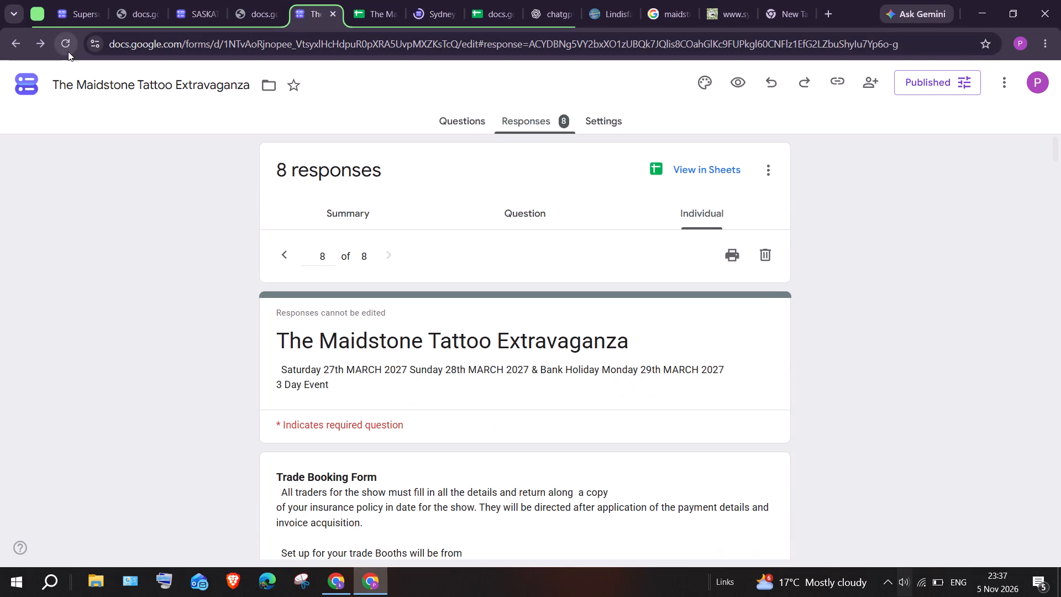
click(68, 51)
scroll(246, 138, down, 2)
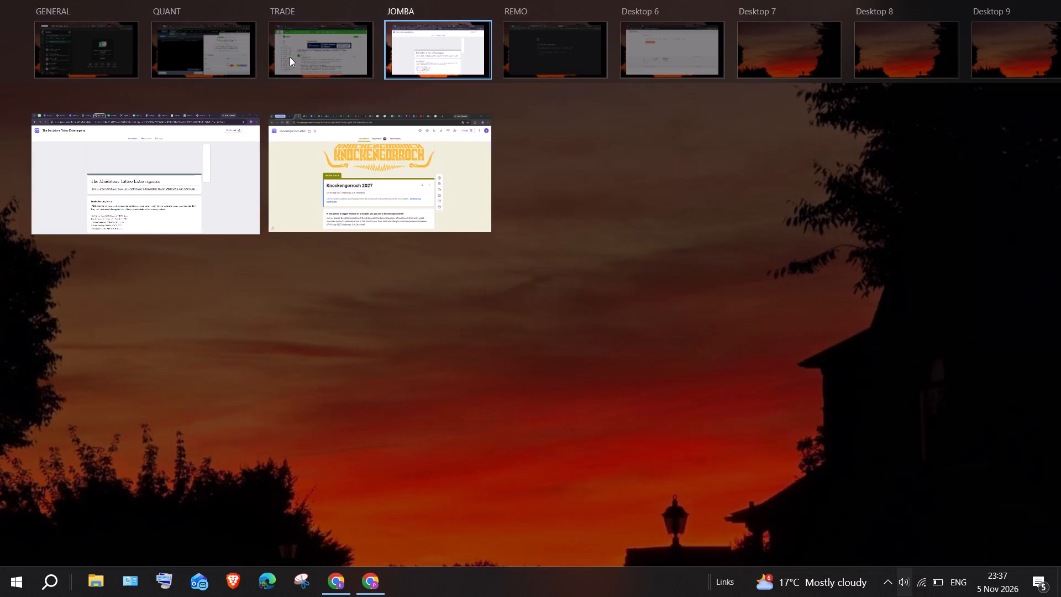
Switch back to the QUANT desktop, reveal the Simulation 3 alpha's test period results in WorldQuant BRAIN and examine its failed test.
click(193, 34)
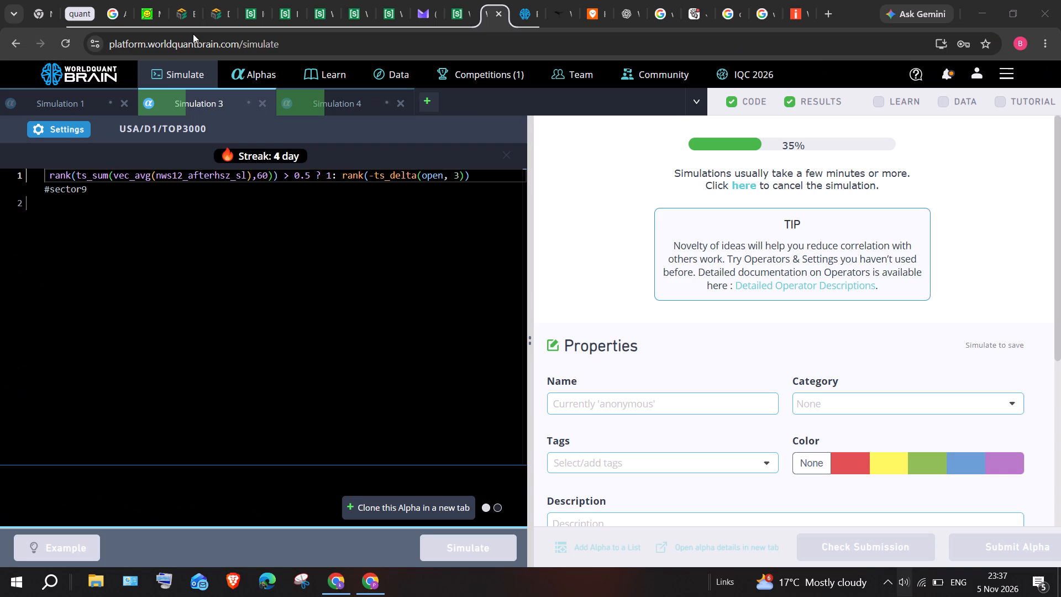
click(339, 186)
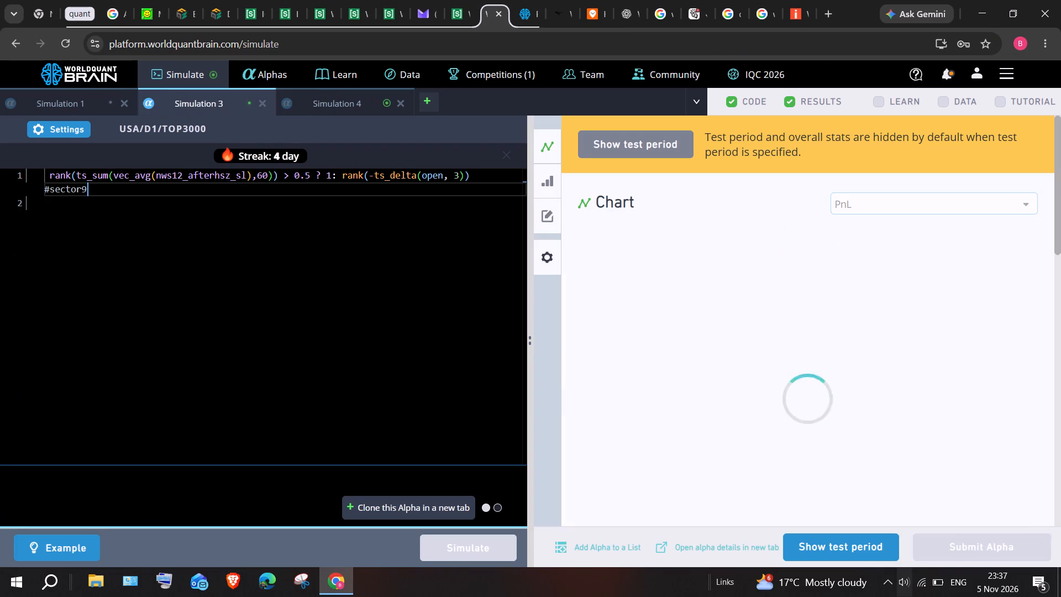
scroll(339, 186, down, 3)
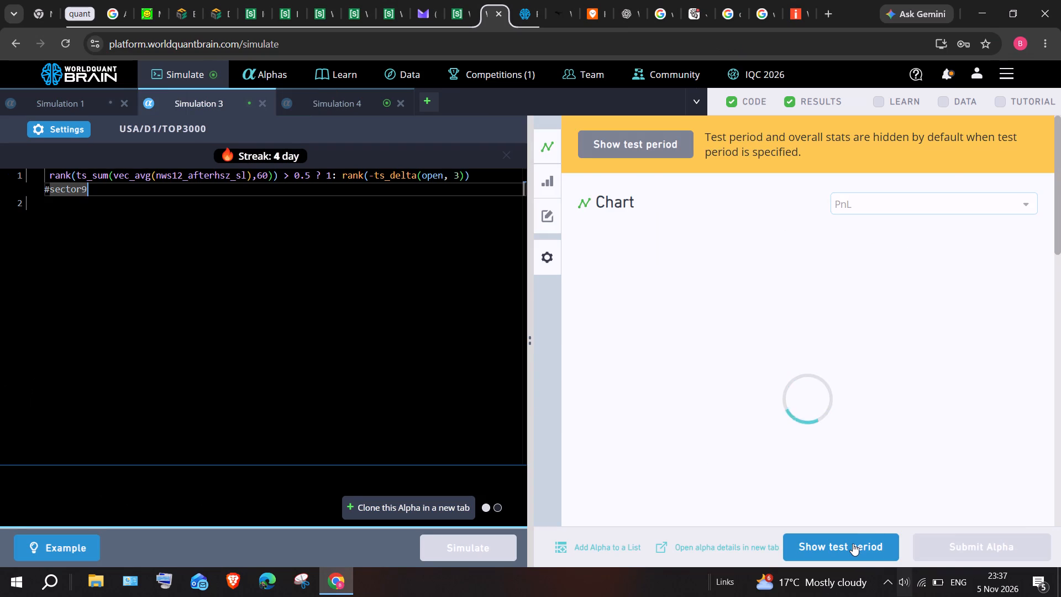
click(853, 543)
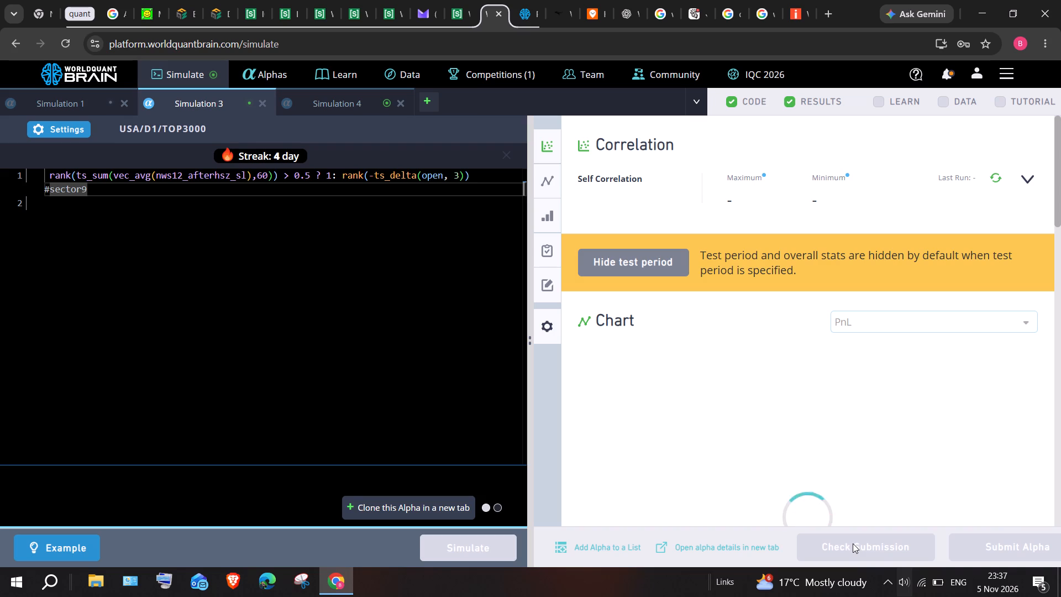
scroll(841, 492, down, 5)
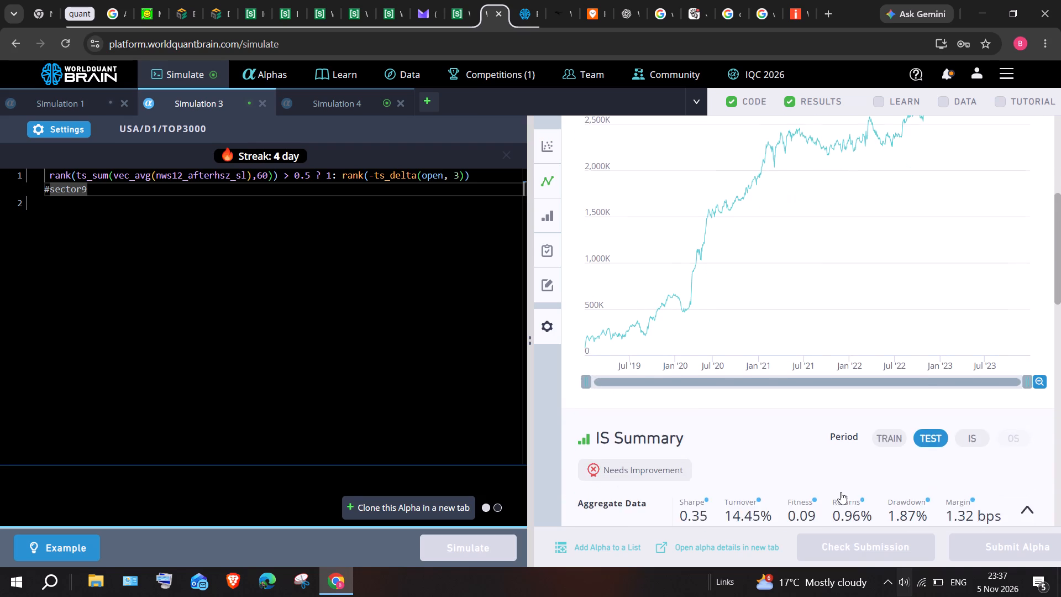
scroll(841, 492, down, 7)
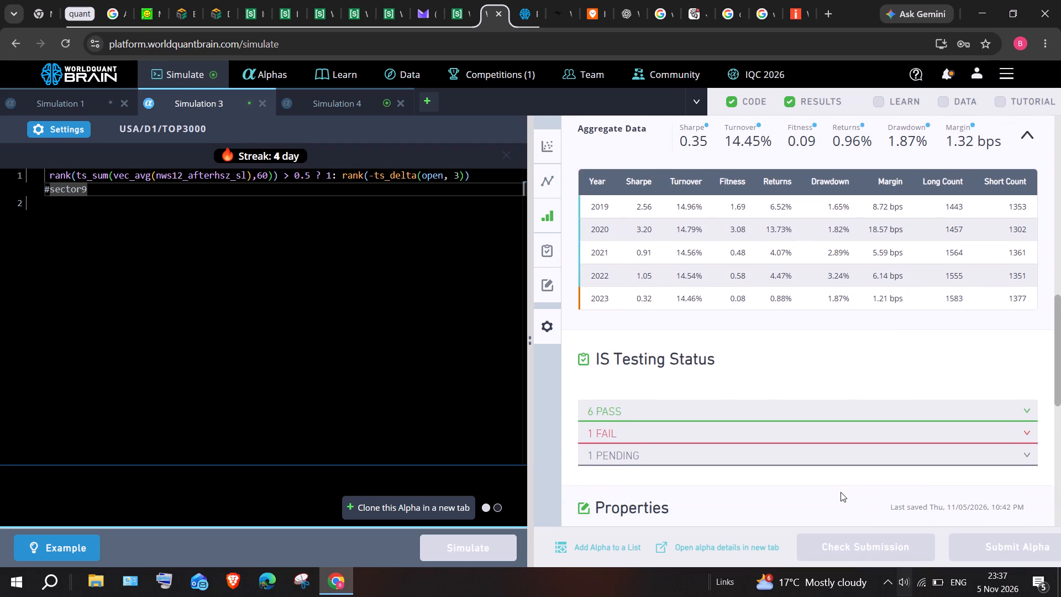
click(809, 413)
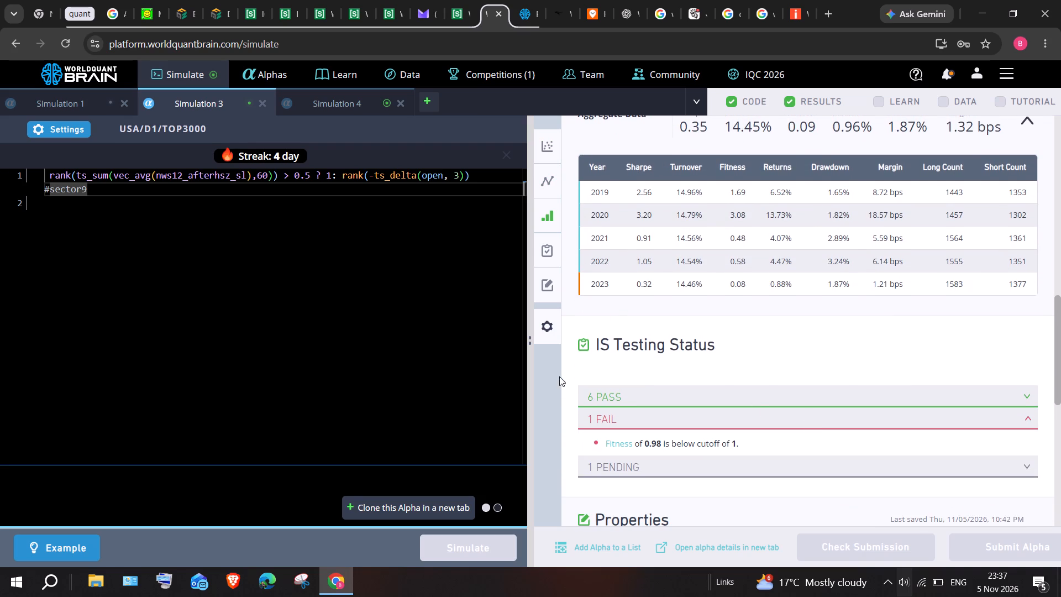
Set the ts_delta lookback window on open in the Simulation 3 expression to 5 and simulate the alpha.
click(455, 177)
key(Delete)
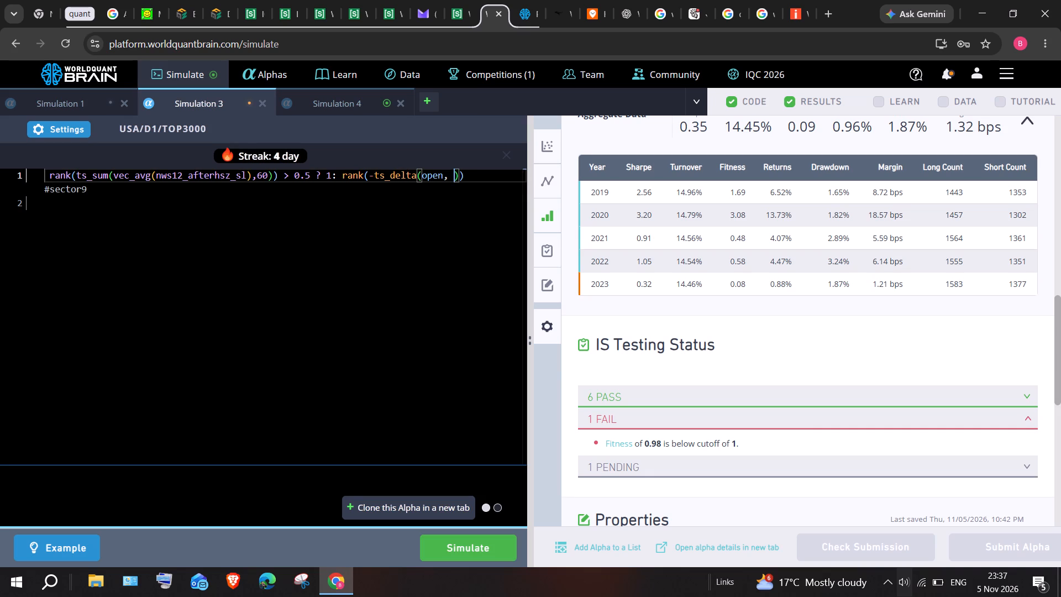
key(5)
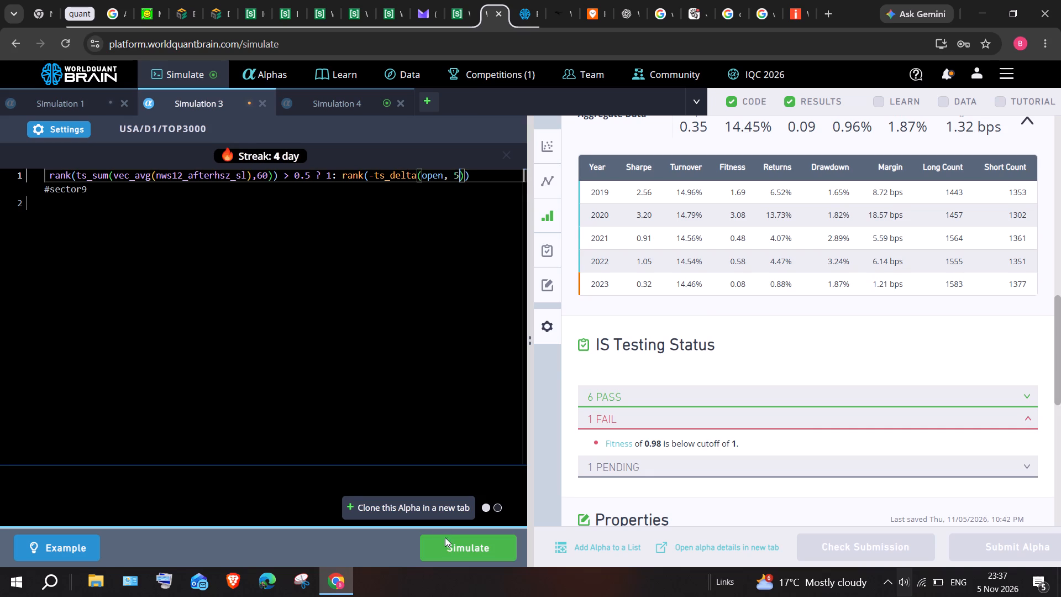
click(446, 547)
Reveal the test period results of the ts_rank(anl4_ptp_flag,1) alpha in Simulation 4 and examine the details of its failed tests.
click(324, 113)
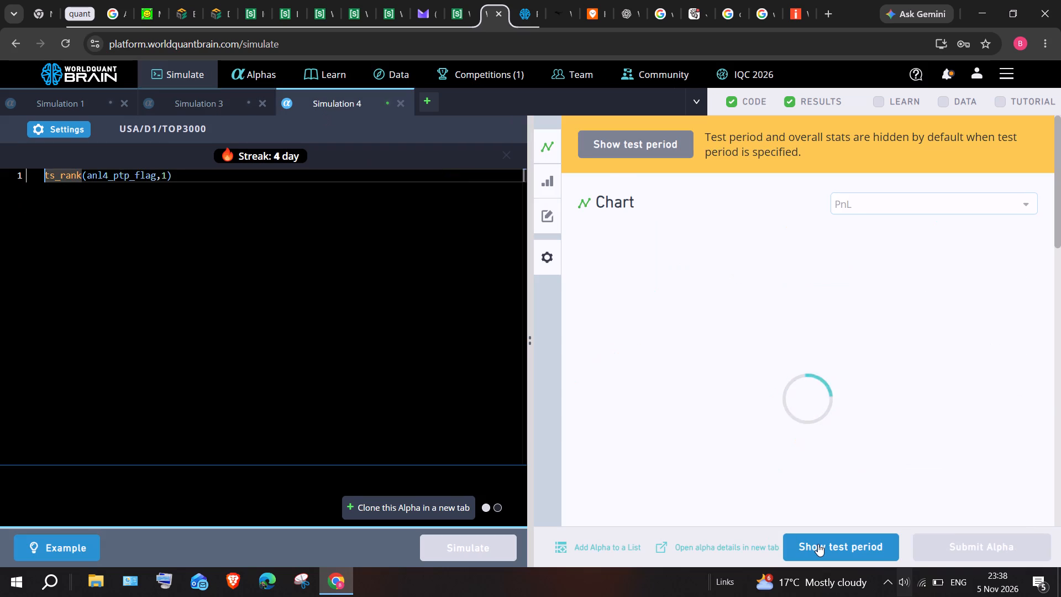
click(818, 544)
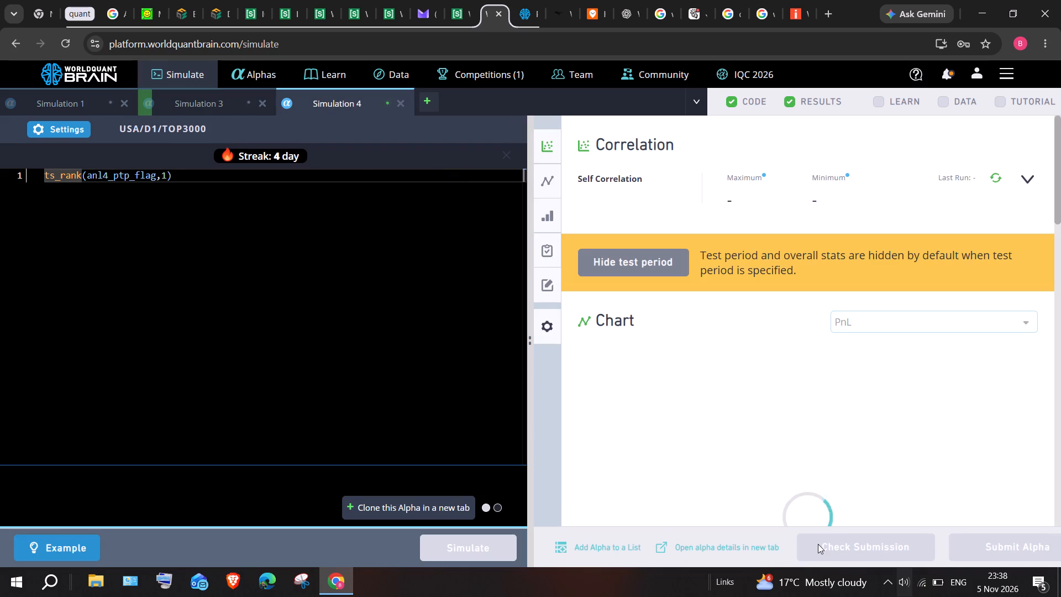
scroll(821, 479, down, 6)
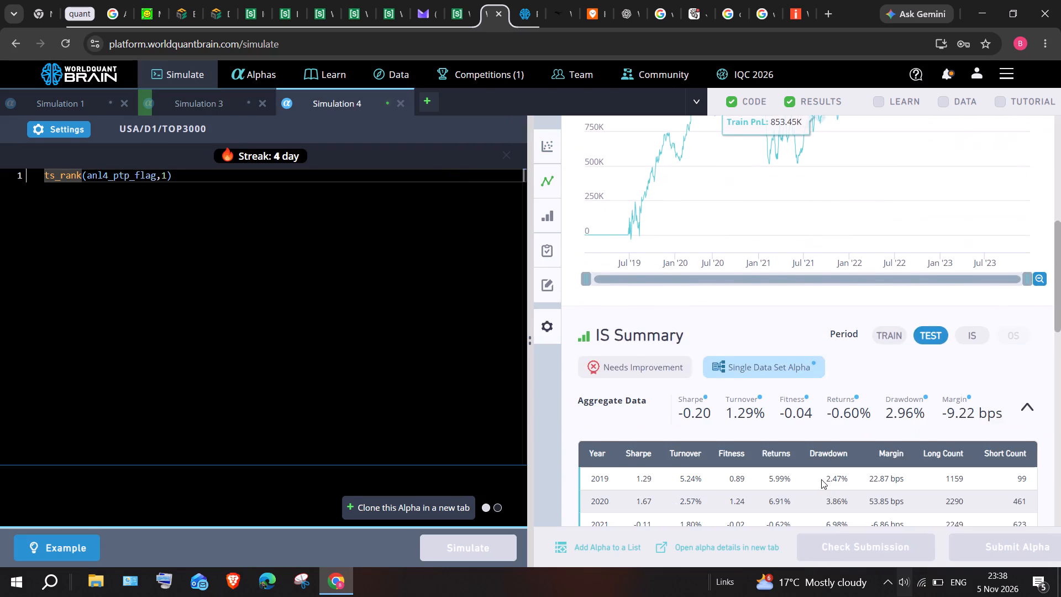
scroll(821, 479, down, 4)
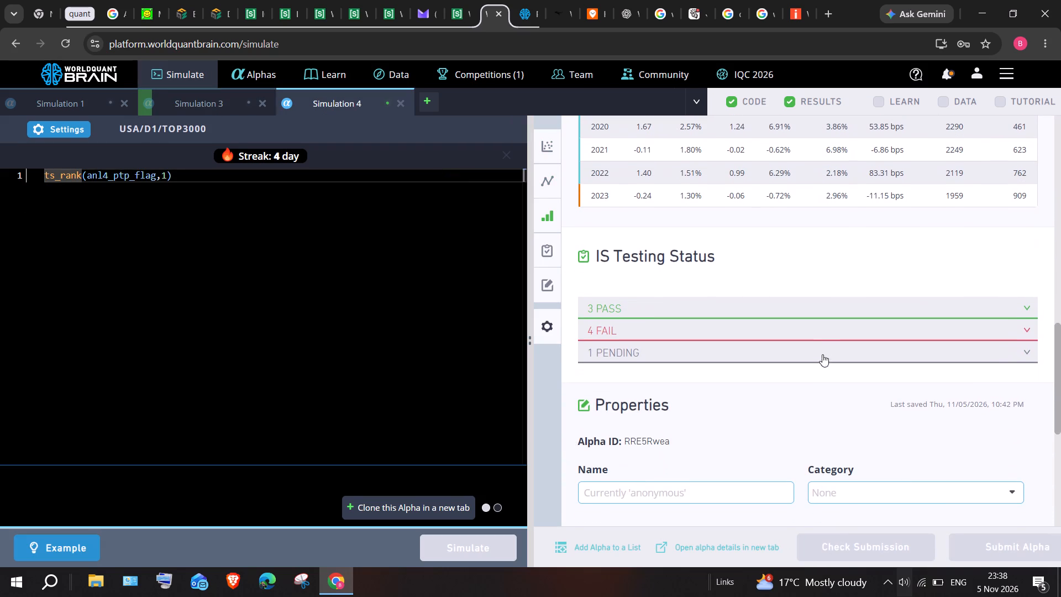
click(821, 334)
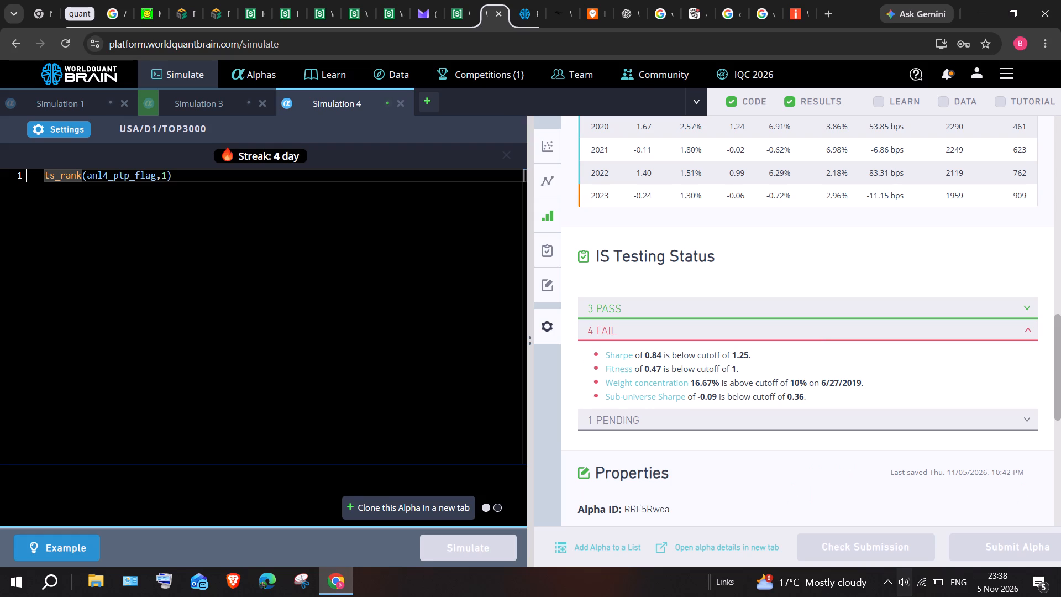
Change the Simulation 4 expression to ts_rank(anl4_ptp_flag,100) and simulate the alpha.
click(166, 171)
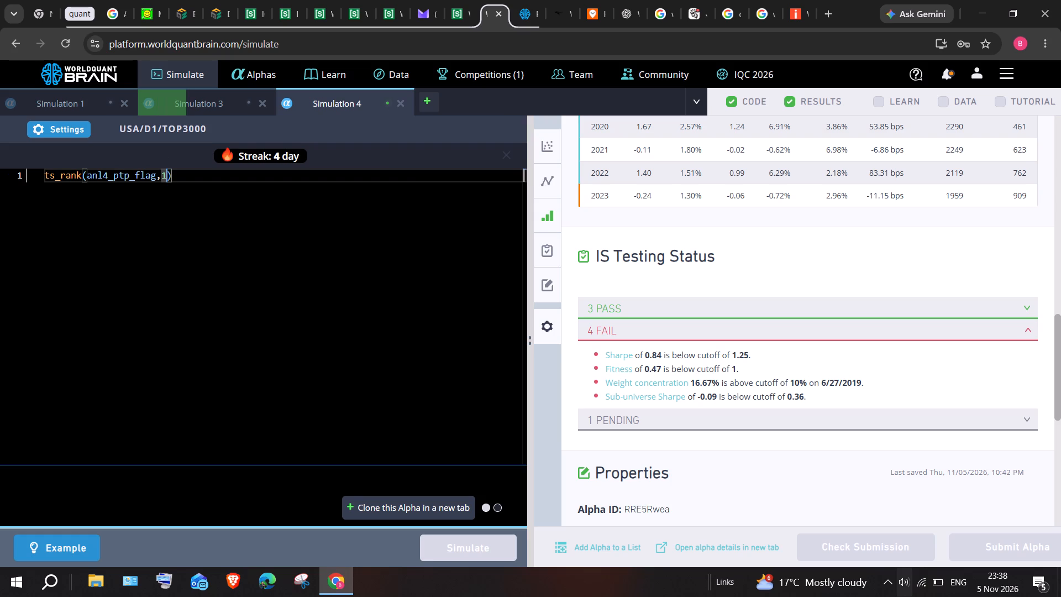
text(00)
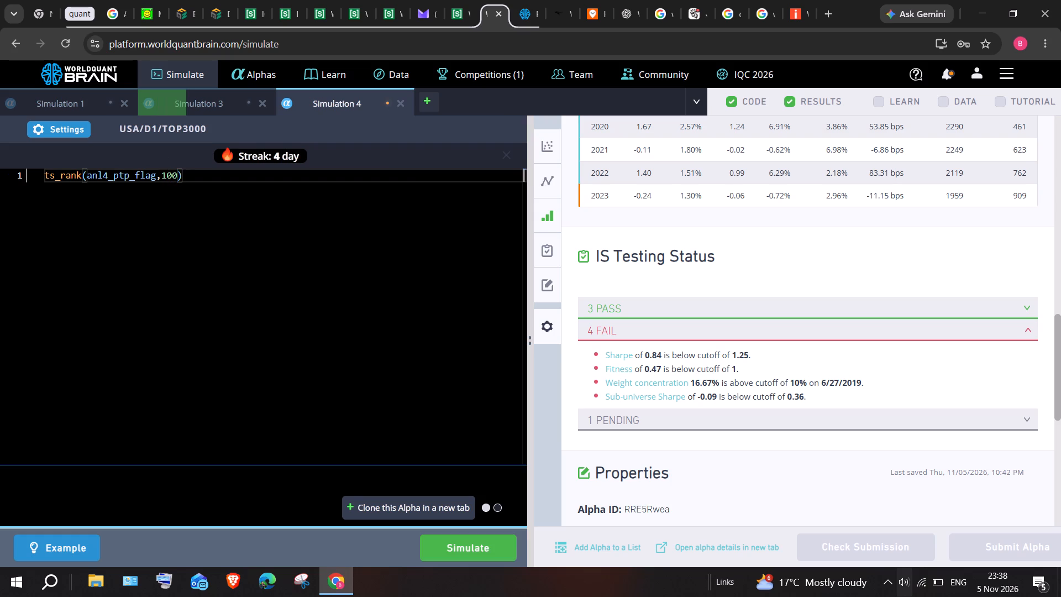
click(465, 562)
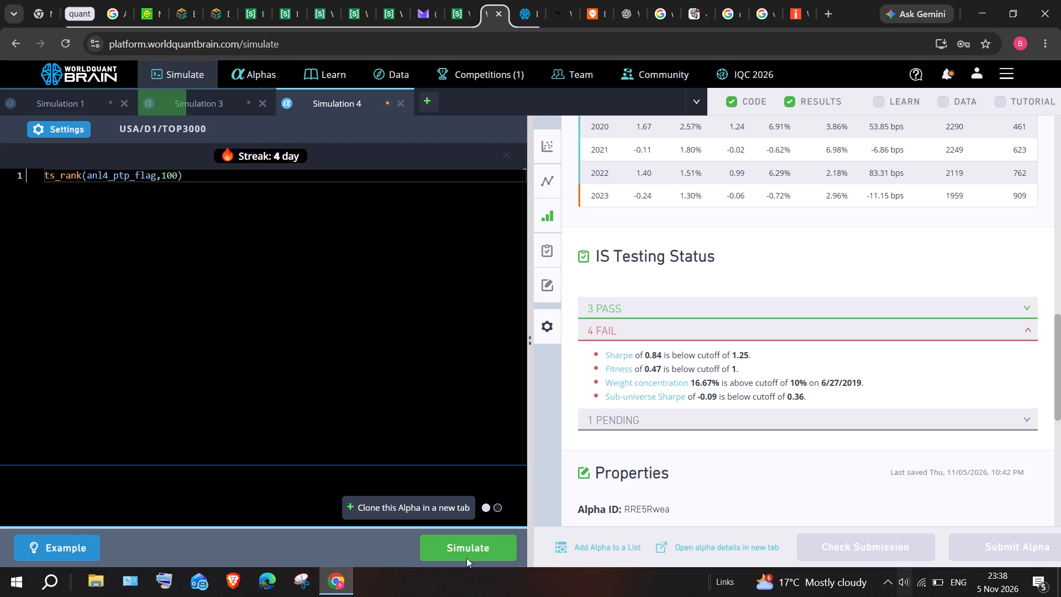
click(471, 548)
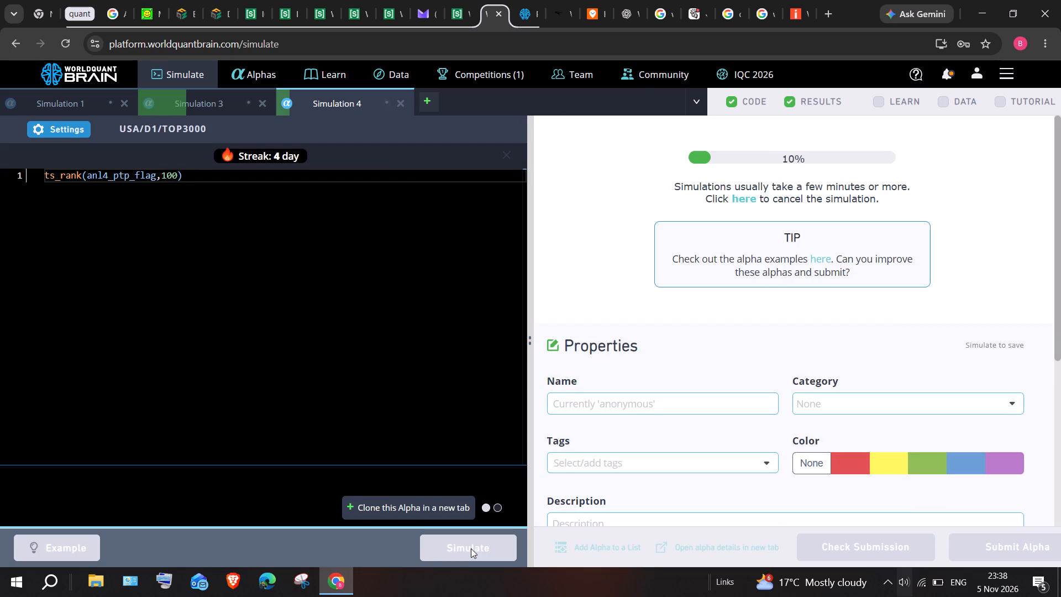
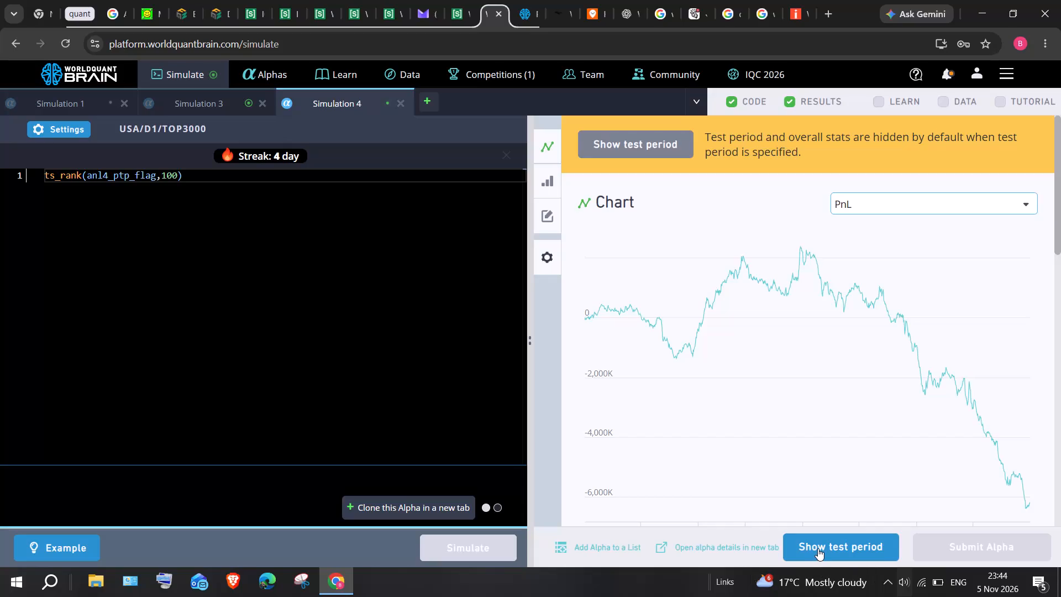
Reveal the test period results of the ts_rank(anl4_ptp_flag,100) alpha in Simulation 4 and examine the details of its failed tests.
click(818, 548)
scroll(808, 493, down, 5)
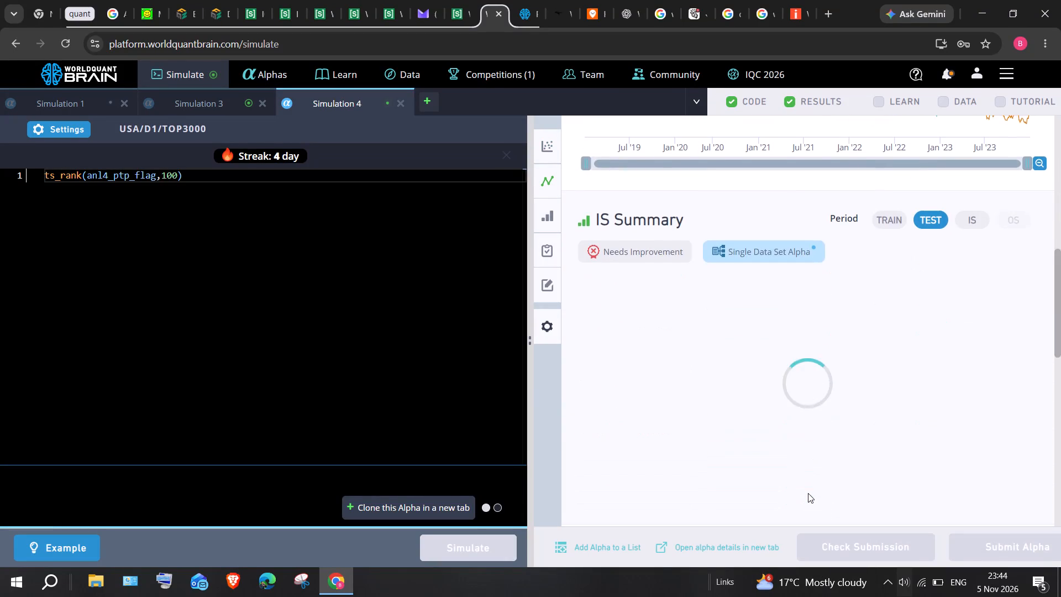
scroll(808, 493, down, 3)
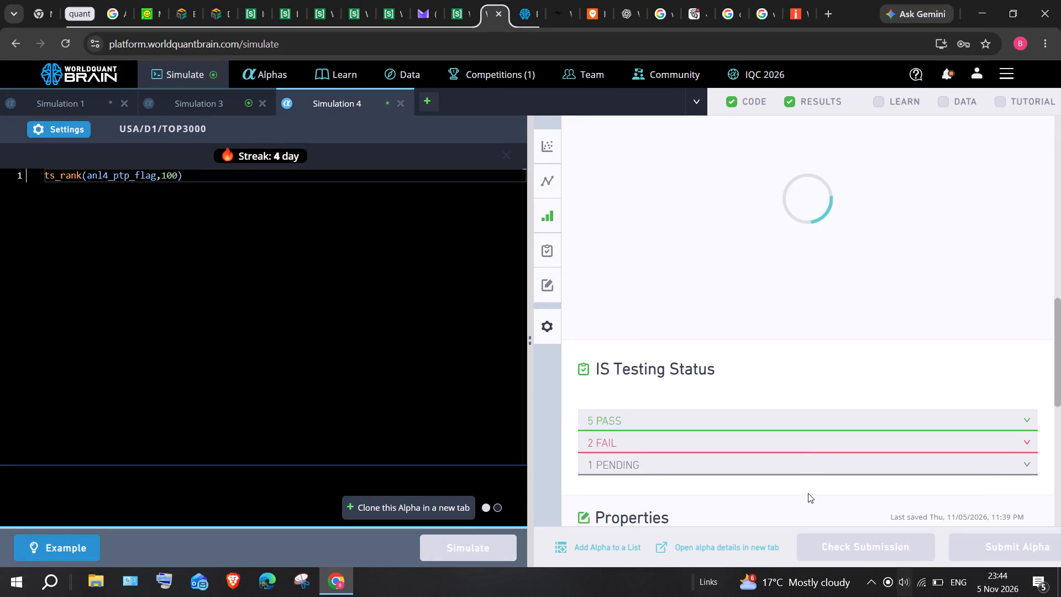
click(810, 440)
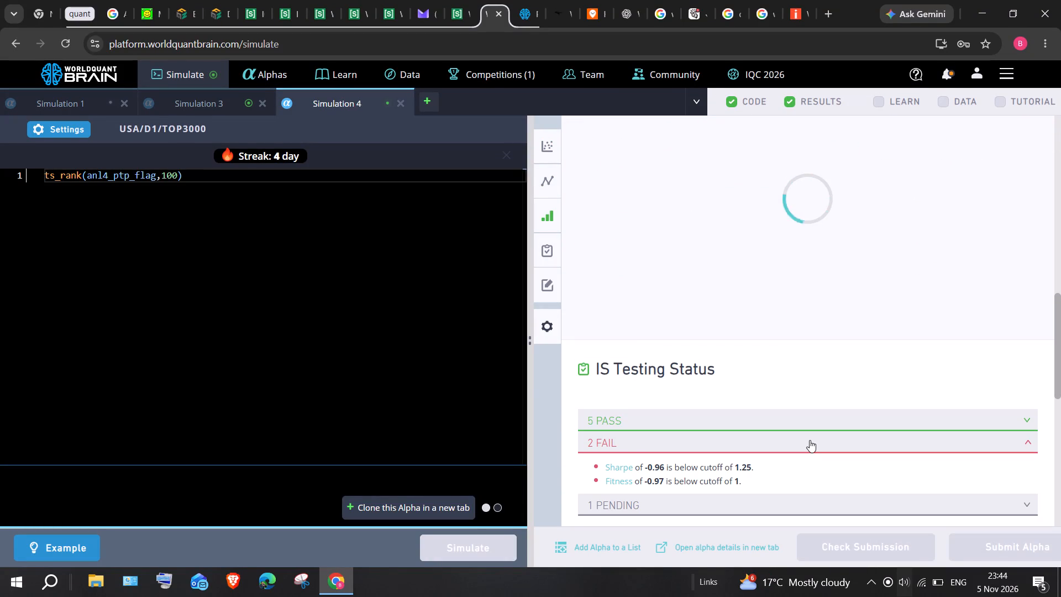
Reveal the test period results of the Simulation 3 alpha using ts_delta(open, 5) and examine the details of its failed test.
click(233, 99)
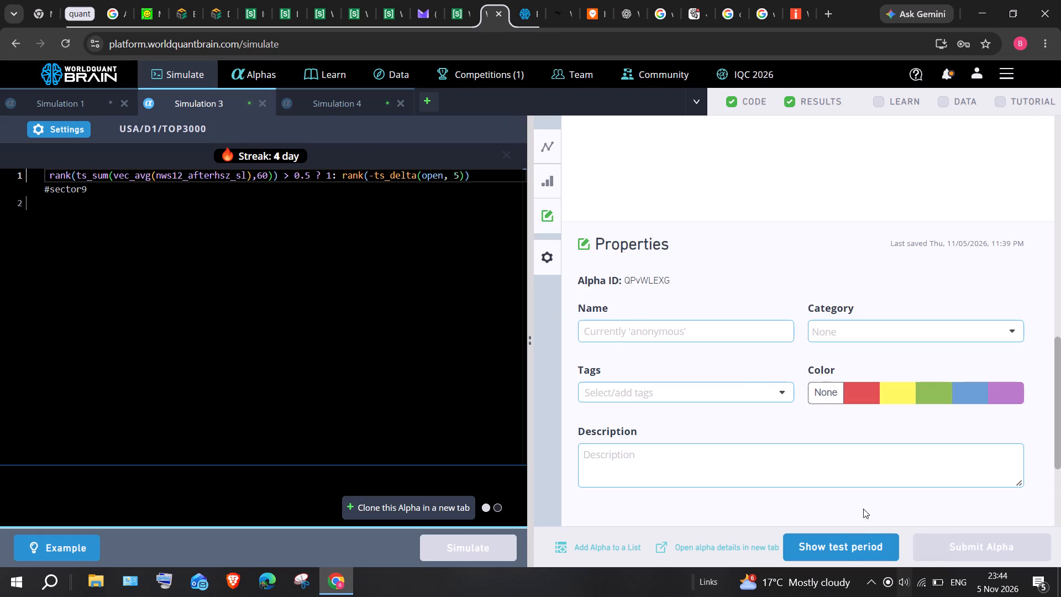
click(841, 551)
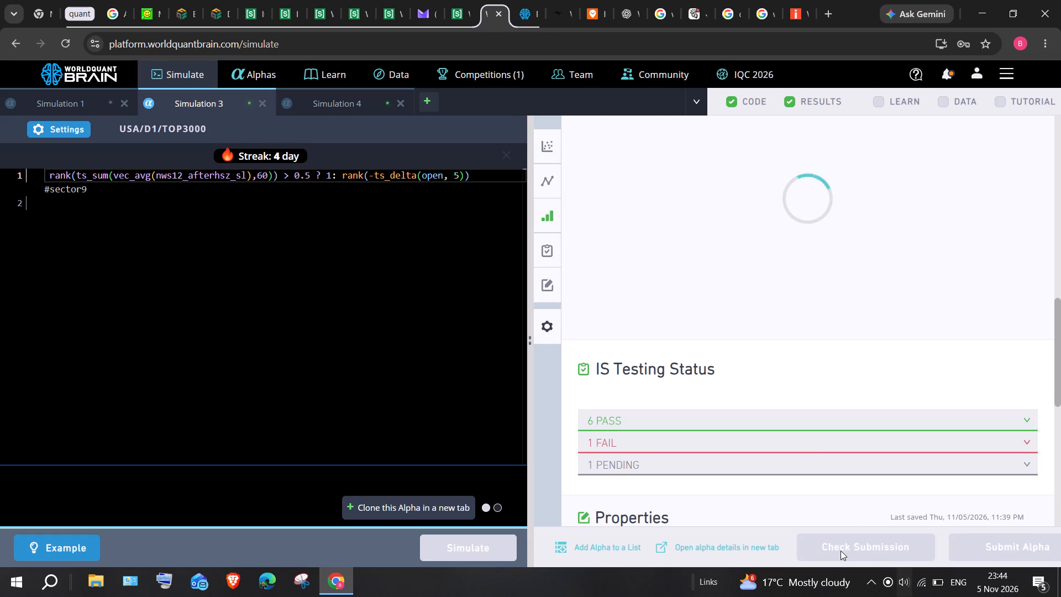
click(802, 433)
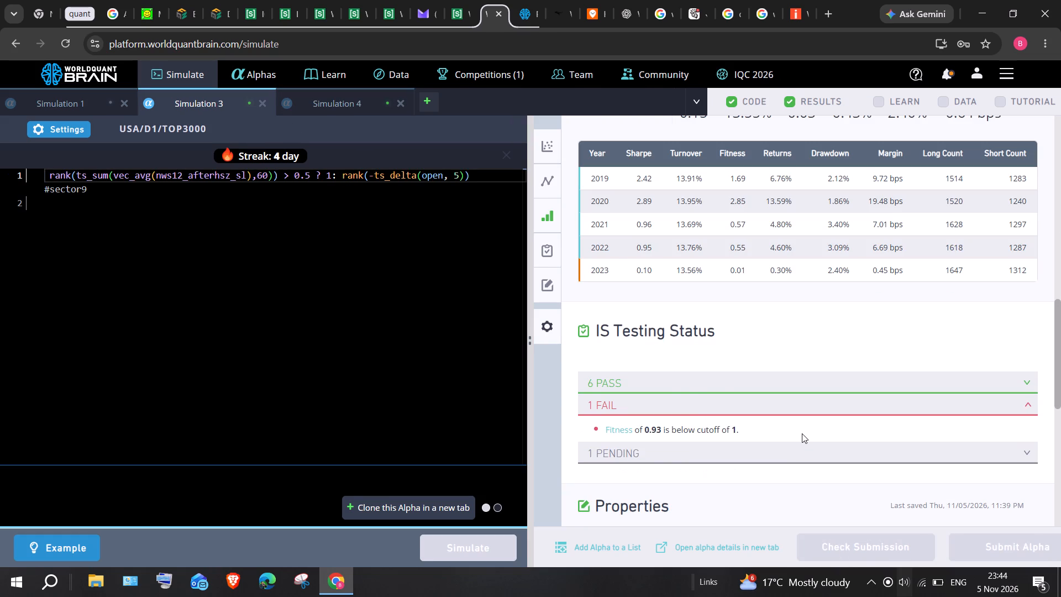
Set the ts_delta lookback window on open in the Simulation 3 expression to 1 and simulate the alpha.
click(456, 174)
key(Delete)
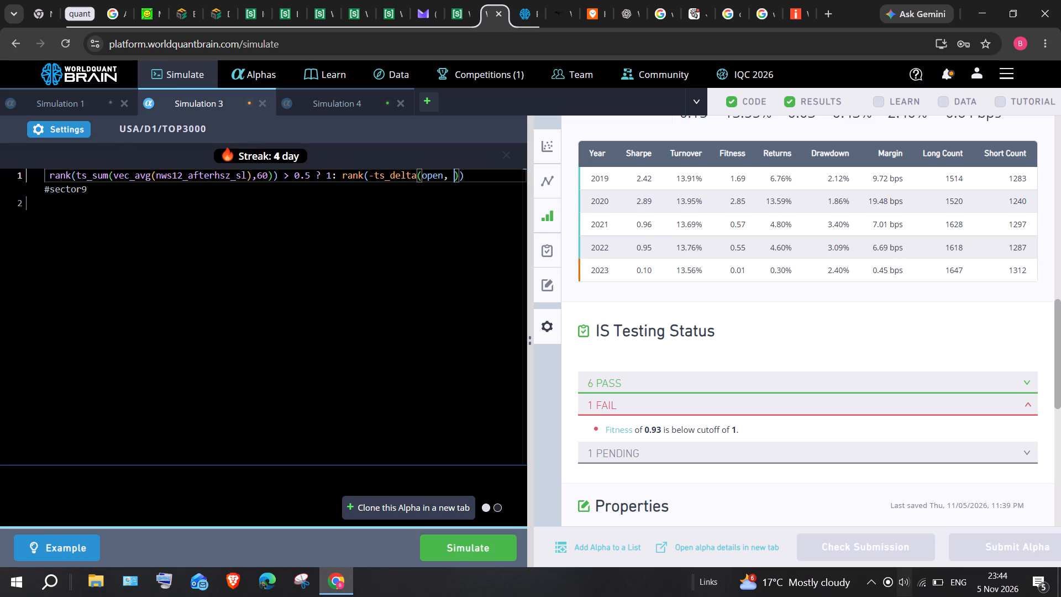
key(1)
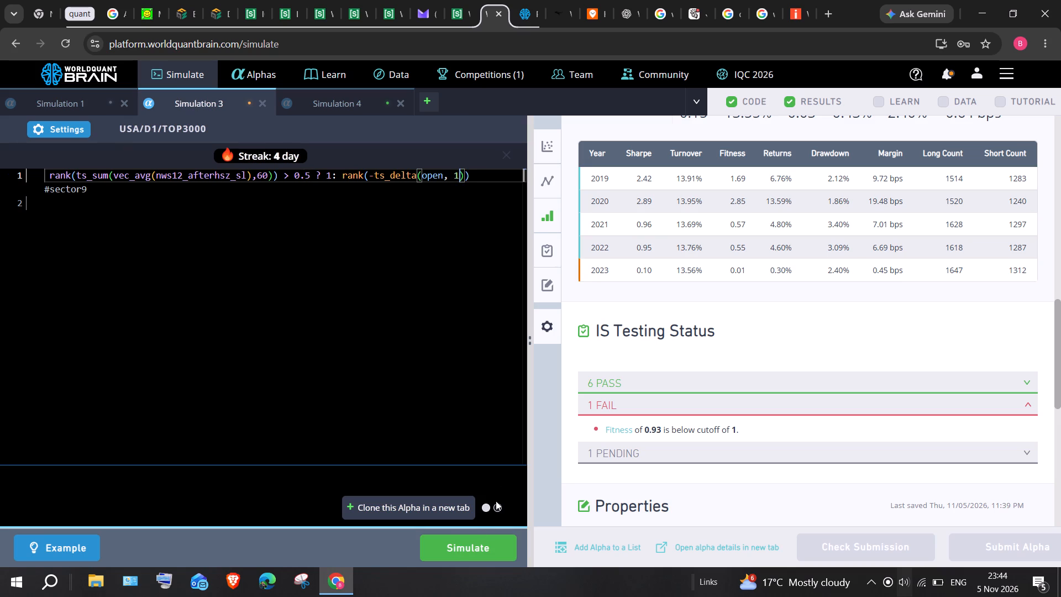
click(460, 546)
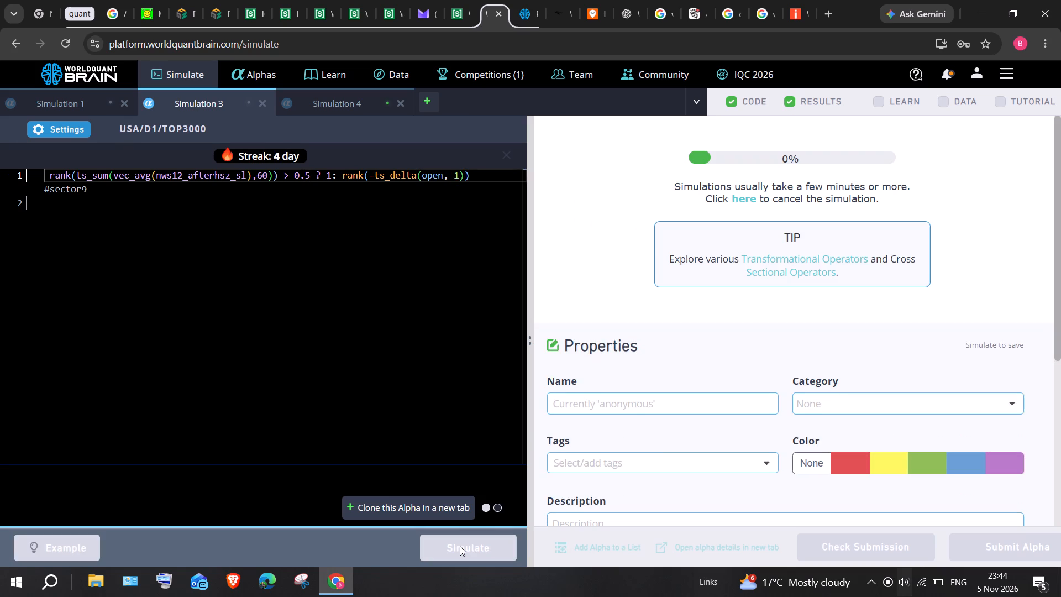
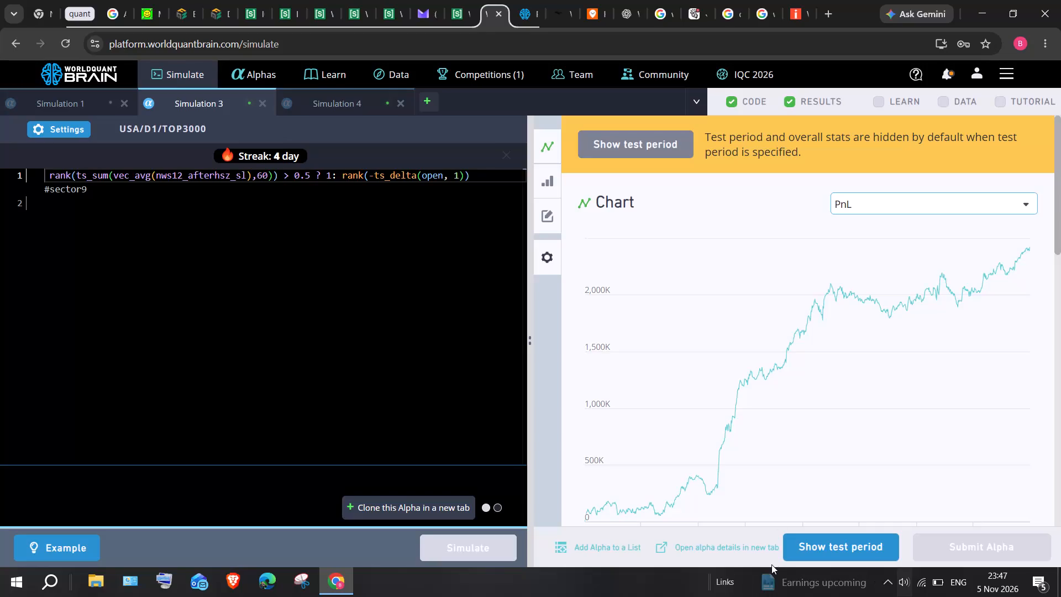
Reveal the test period results of the Simulation 3 alpha using ts_delta(open, 1).
click(827, 542)
click(827, 542)
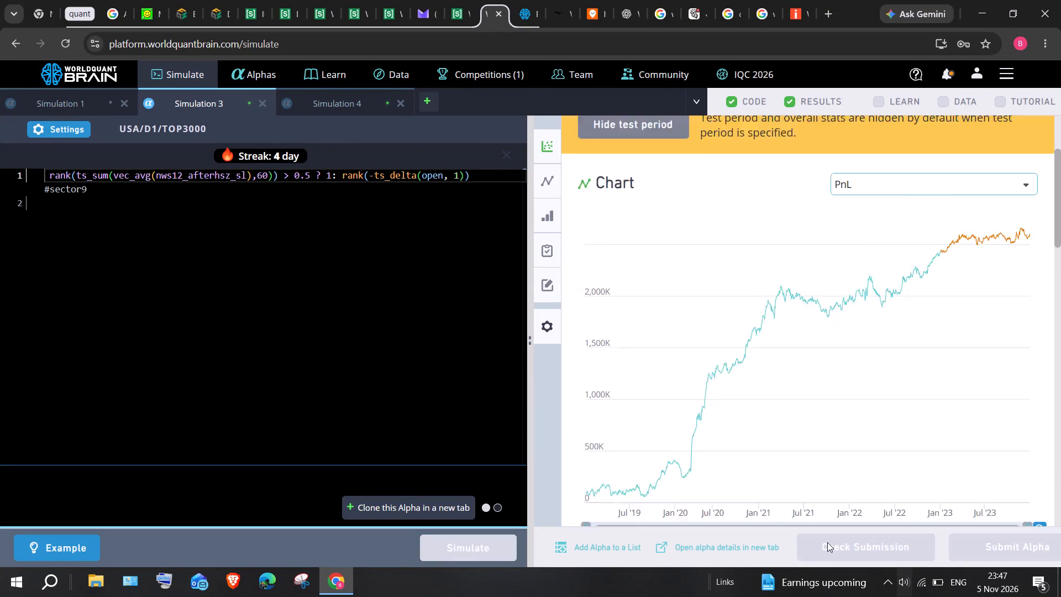